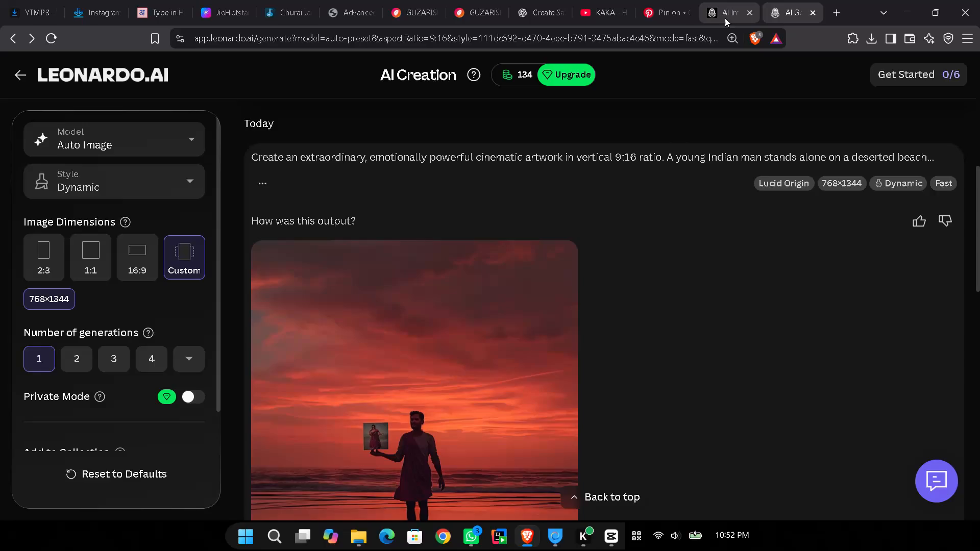
Switch to CapCut and open the project 1105 (1).
click(612, 541)
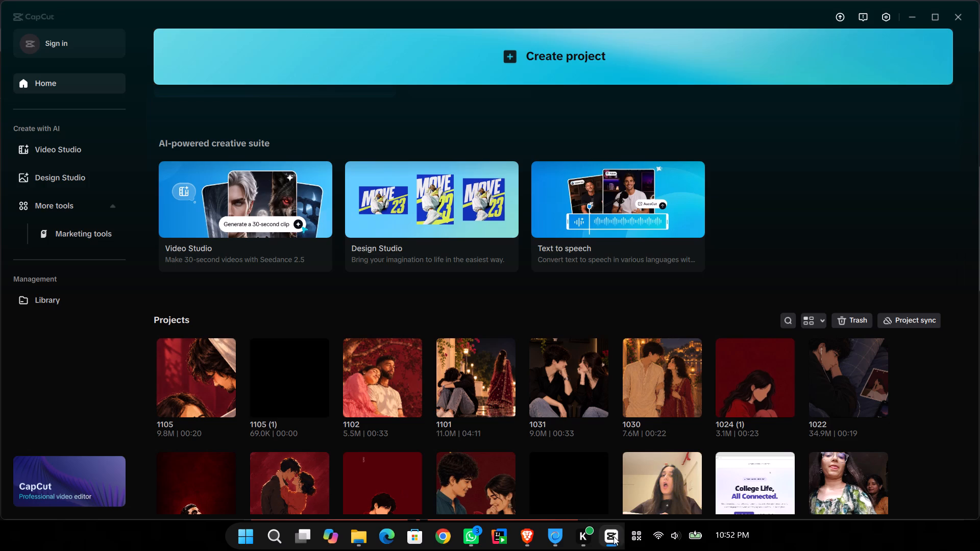
click(282, 373)
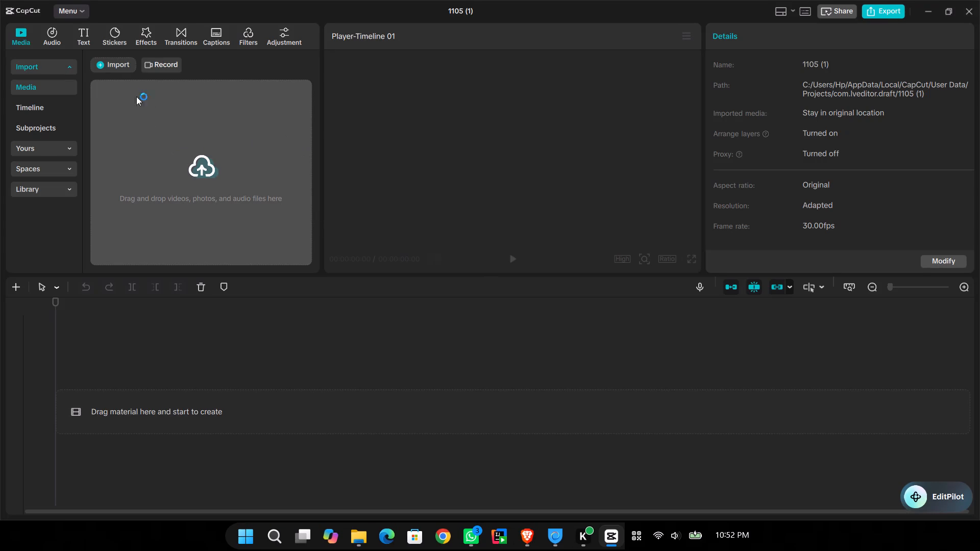
Import the red-toned couple picture ae1117ad from the Desktop's edit pic folder into the project media.
click(117, 66)
click(150, 85)
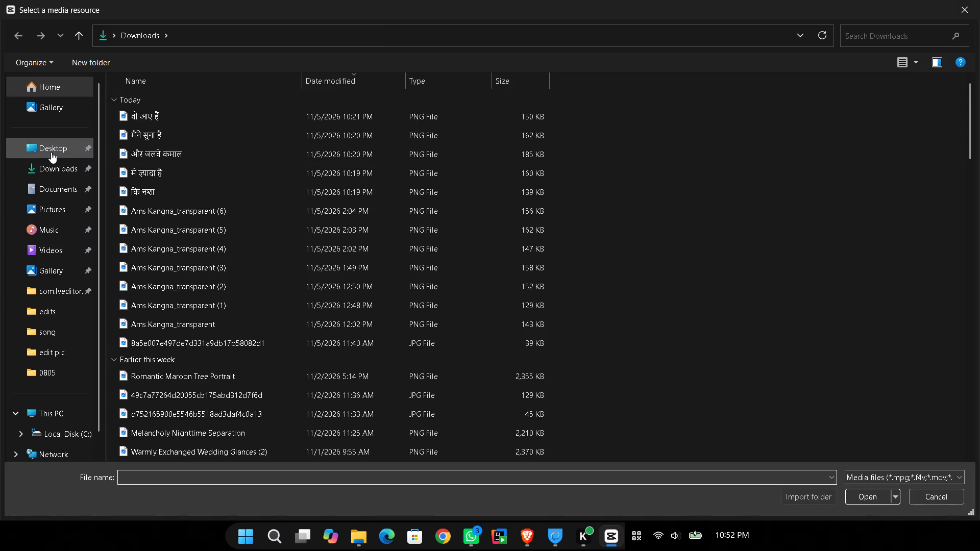
click(51, 152)
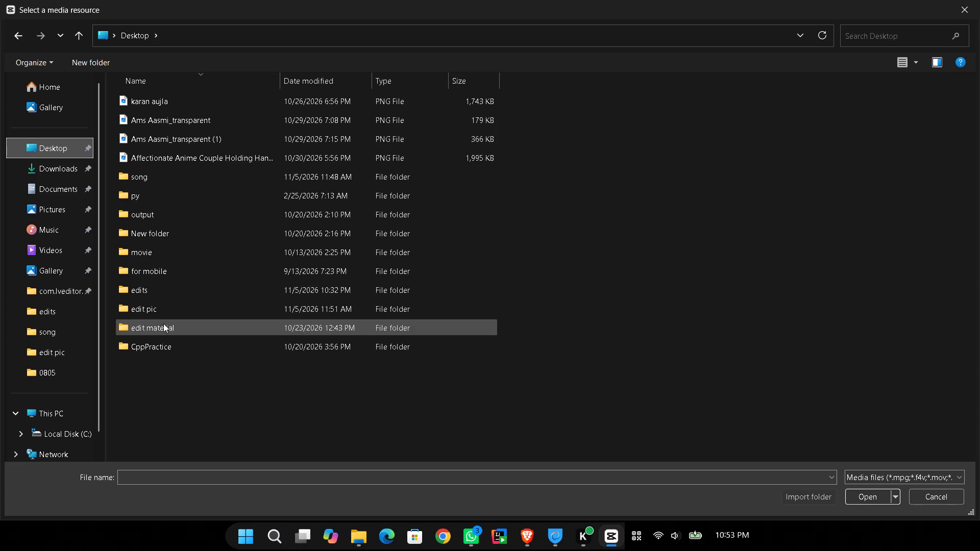
double_click(167, 312)
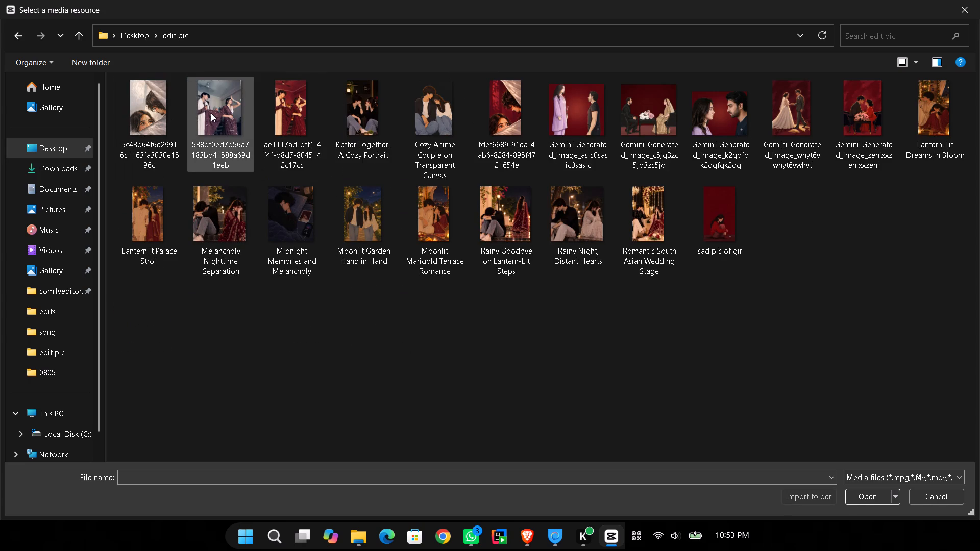
double_click(293, 114)
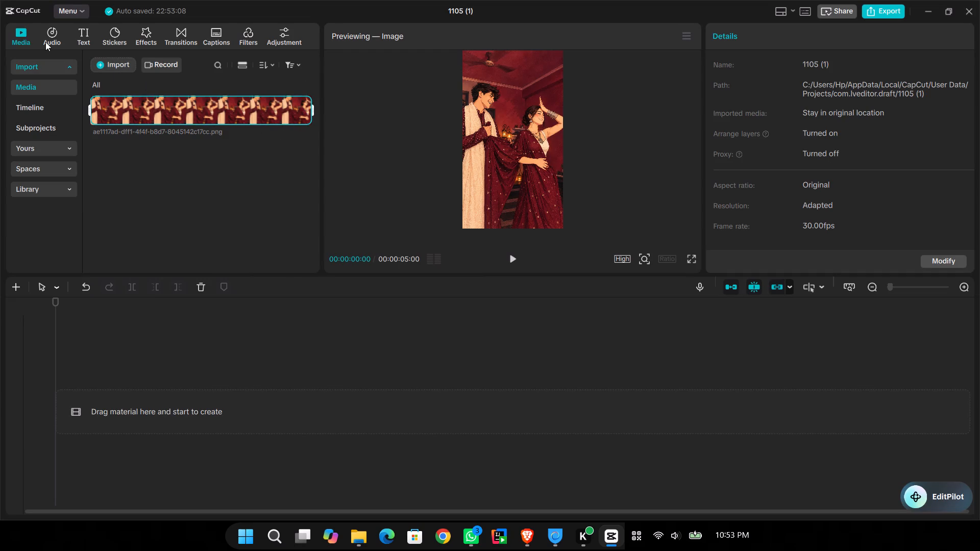
Extract the audio from the "Nazar Lagi Official" file in the Desktop's song folder.
click(45, 42)
click(63, 68)
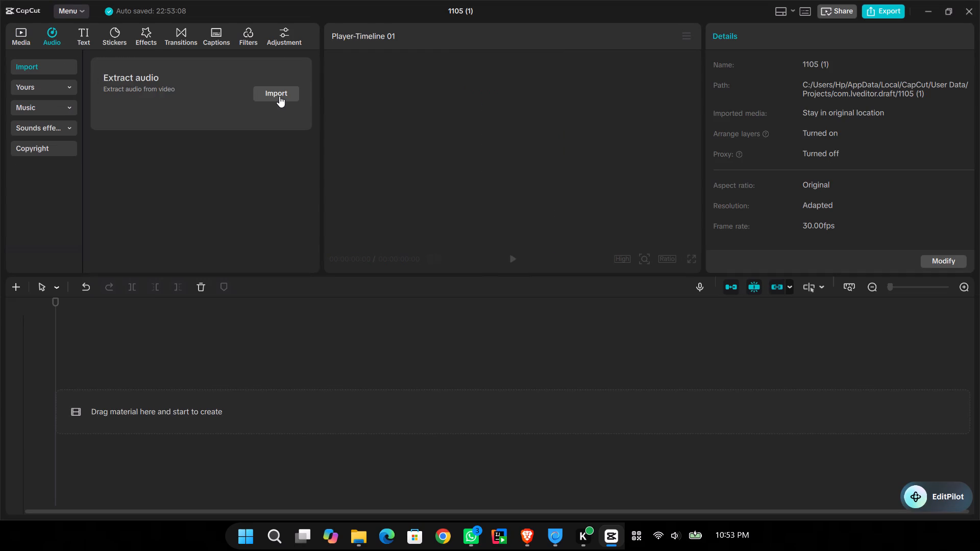
click(284, 95)
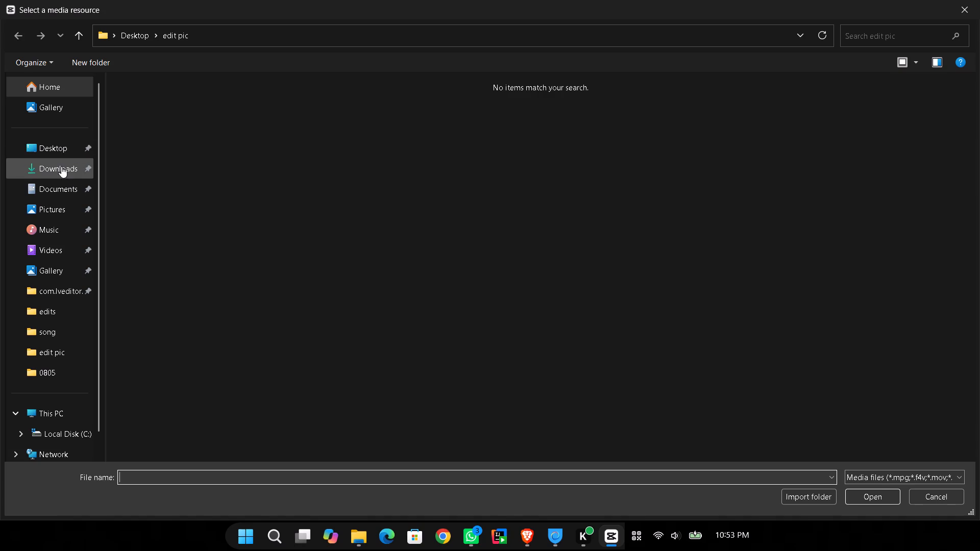
click(60, 154)
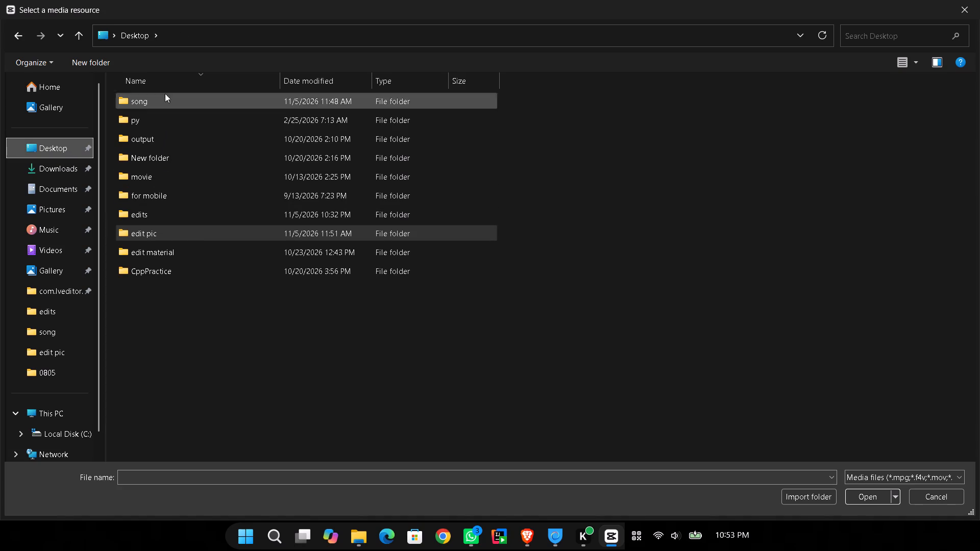
double_click(161, 97)
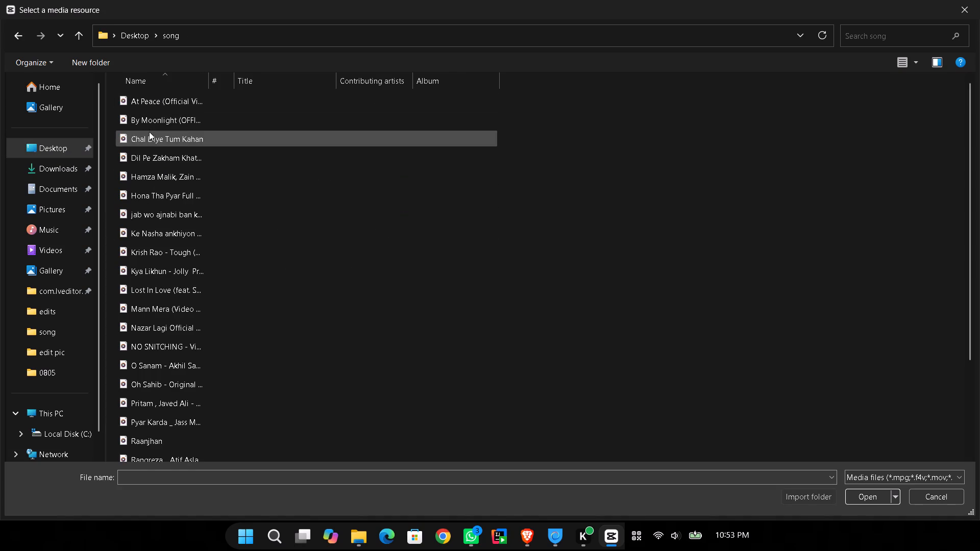
click(148, 136)
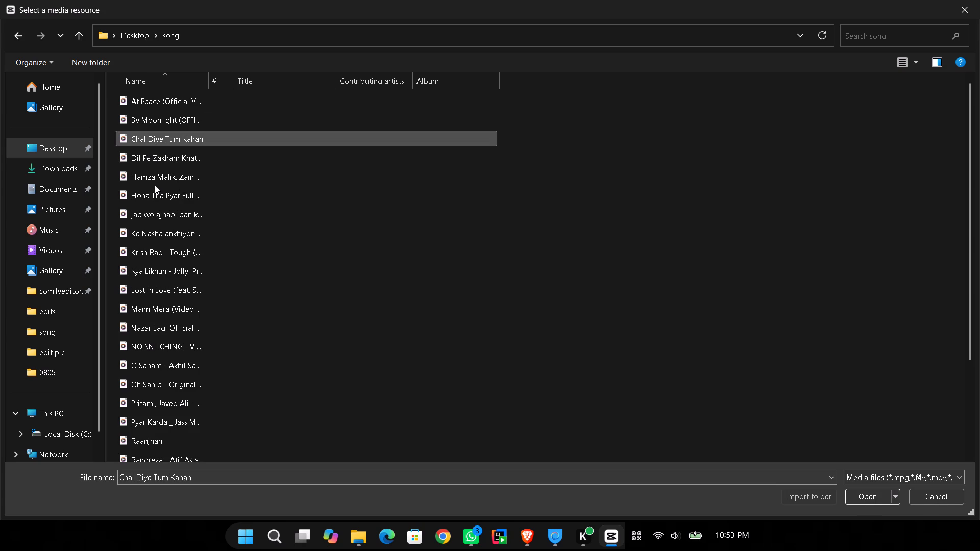
scroll(155, 189, down, 1)
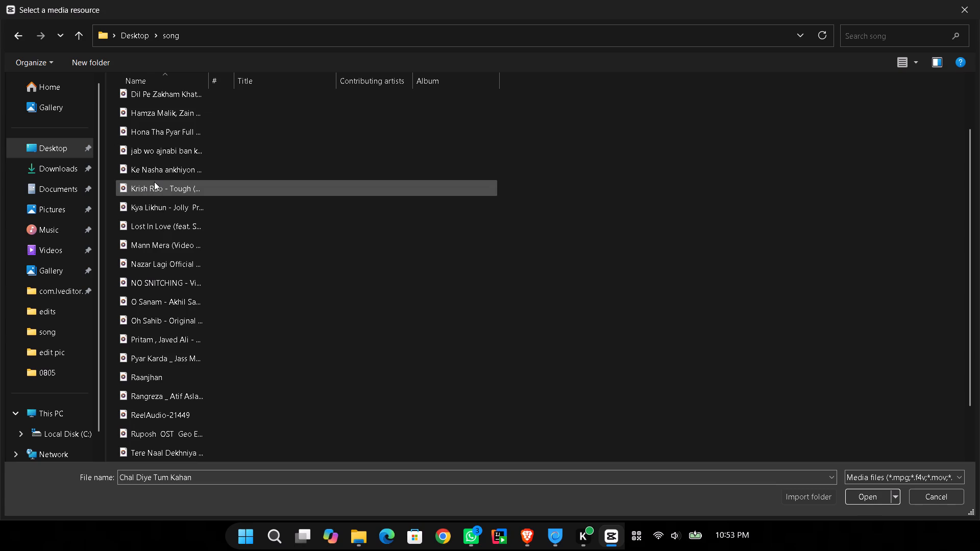
double_click(160, 265)
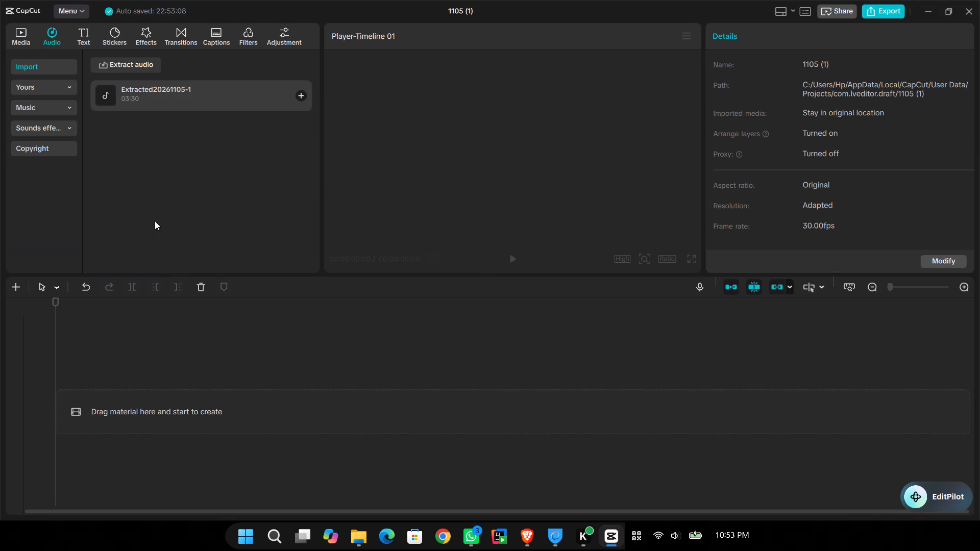
Preview the extracted song at successive points along its length to find the passage to use.
click(240, 94)
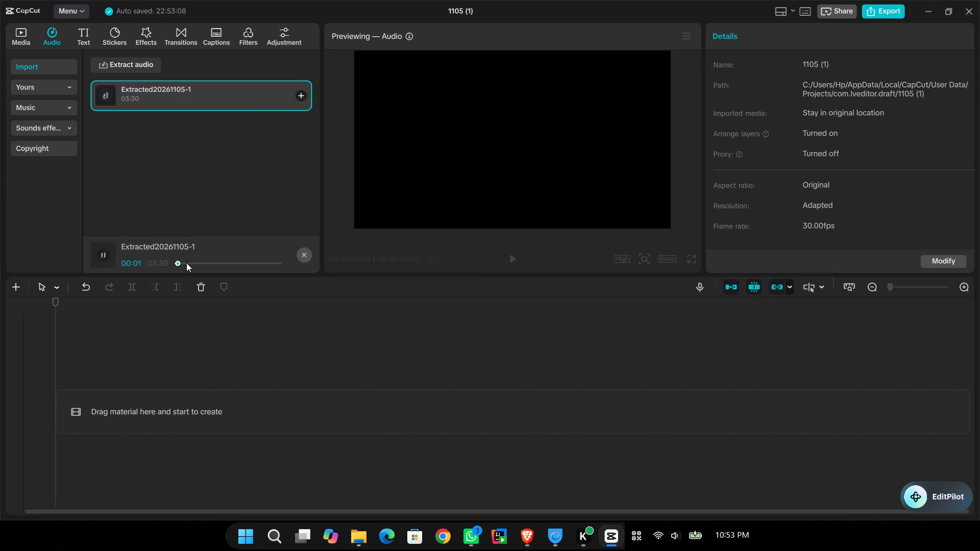
click(186, 263)
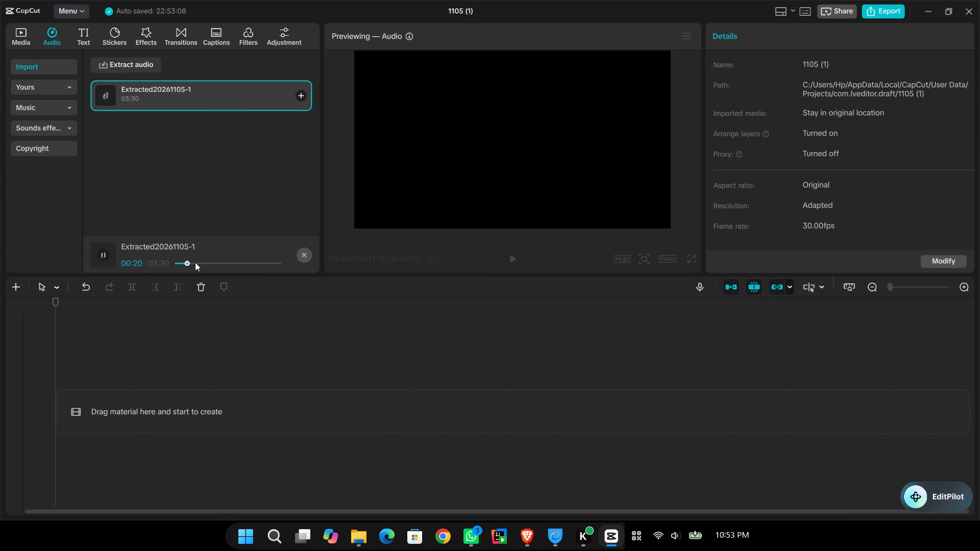
click(195, 262)
click(202, 261)
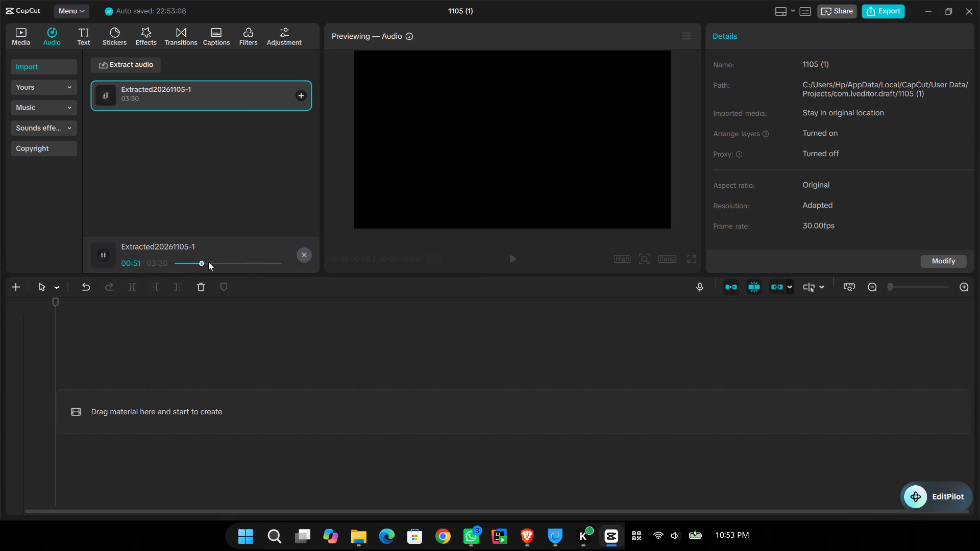
click(208, 262)
click(214, 263)
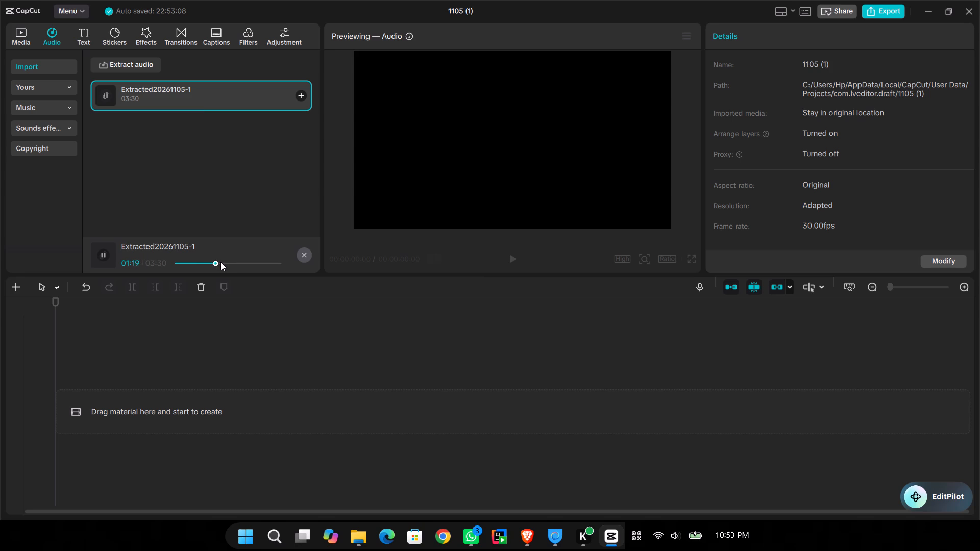
click(220, 262)
click(226, 262)
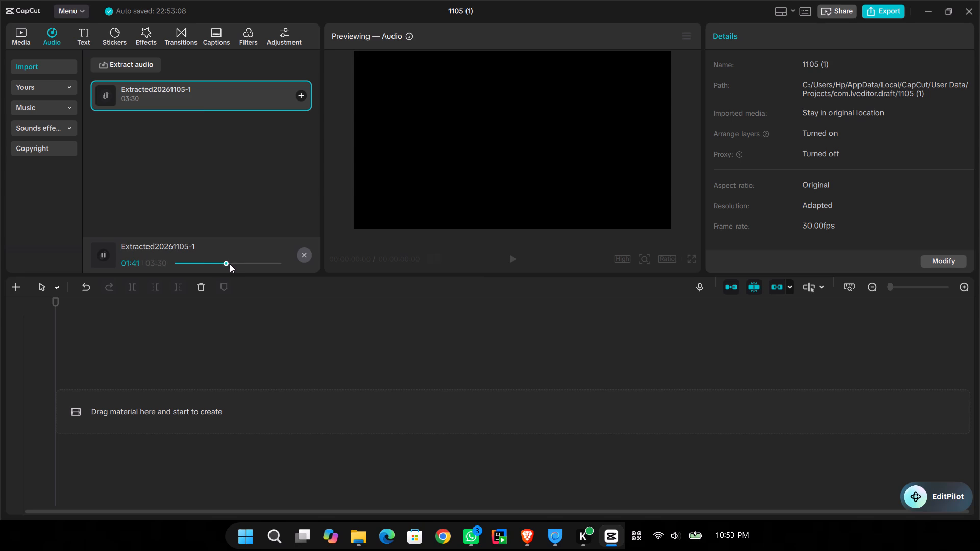
click(230, 264)
click(235, 264)
click(238, 263)
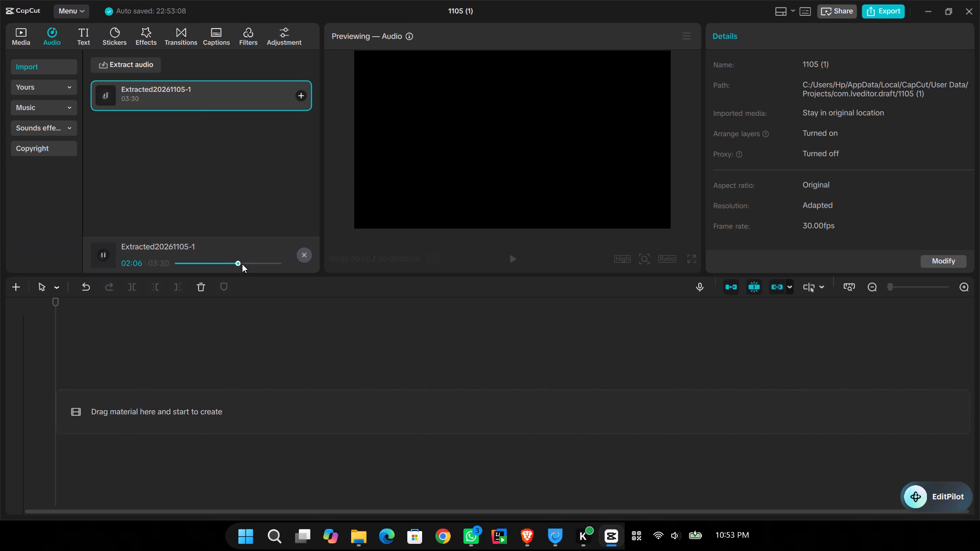
click(243, 264)
click(248, 263)
click(257, 263)
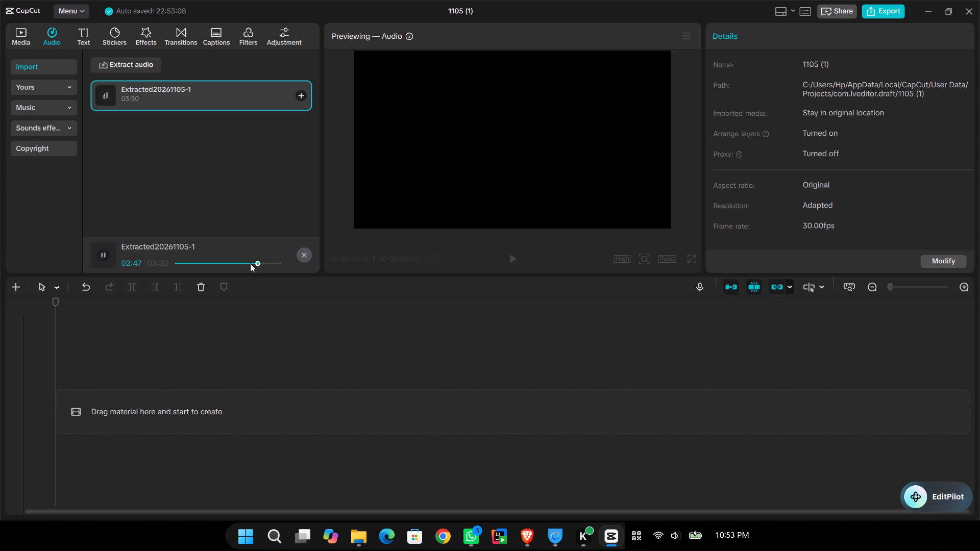
click(250, 263)
key(c)
Add the extracted song to the timeline.
click(297, 94)
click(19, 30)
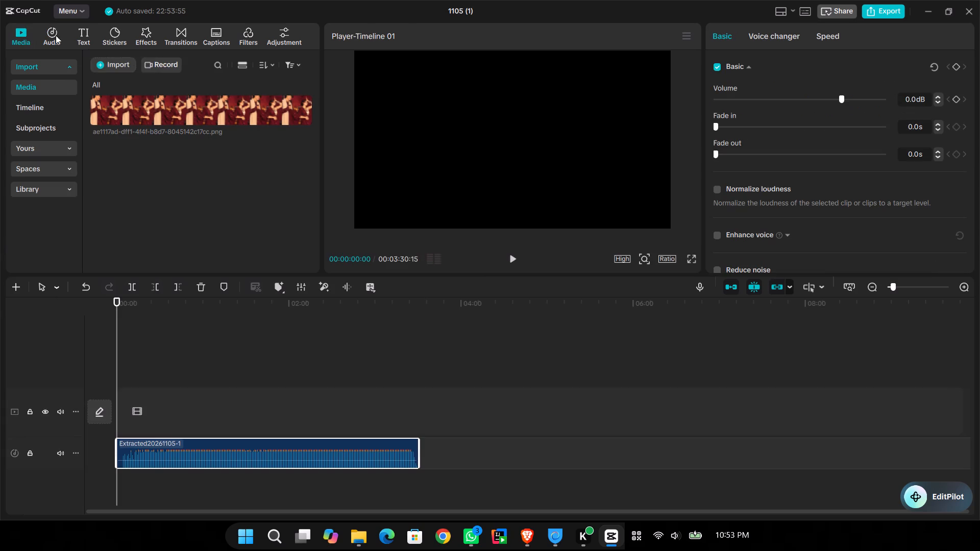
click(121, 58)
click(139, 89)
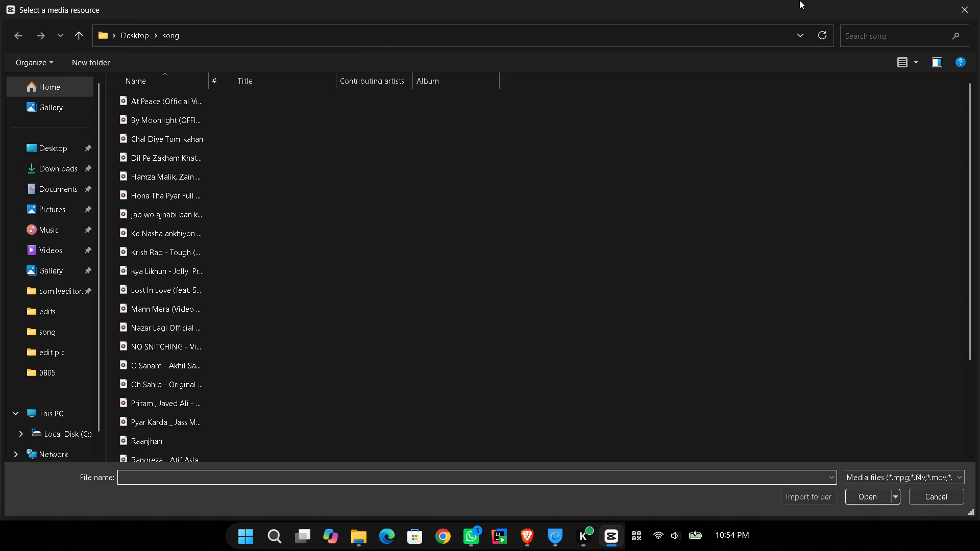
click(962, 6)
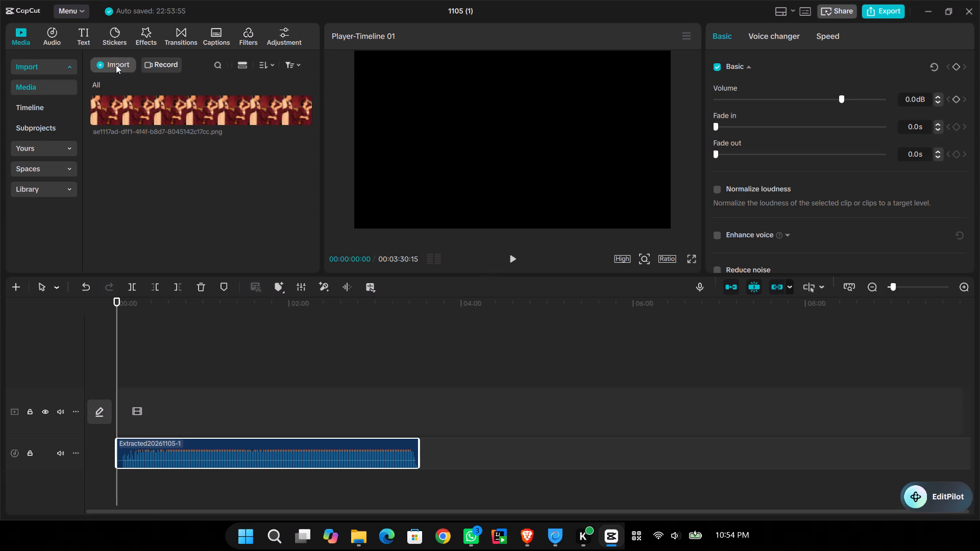
Import the ae1117ad couple picture from the edit pic folder again and add it to the start of the timeline.
click(116, 65)
click(119, 82)
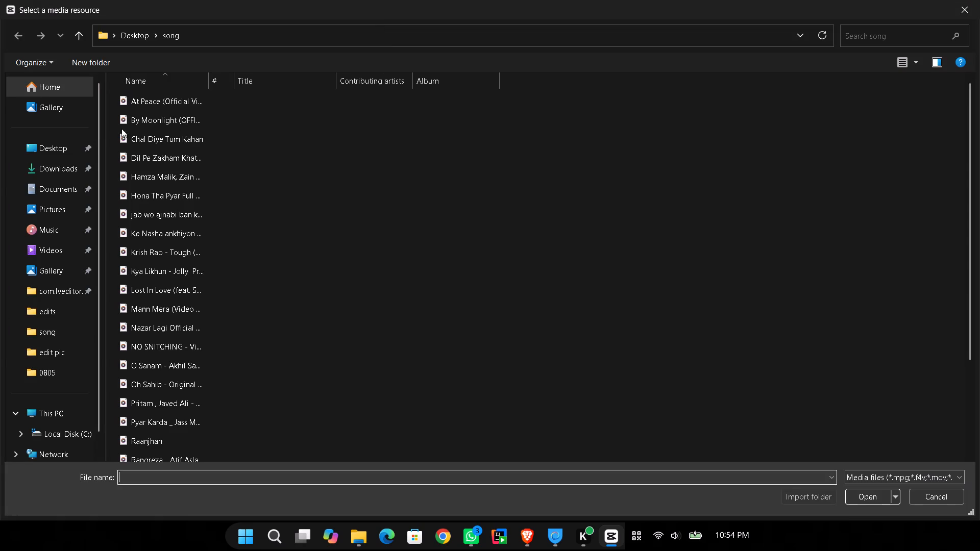
click(47, 147)
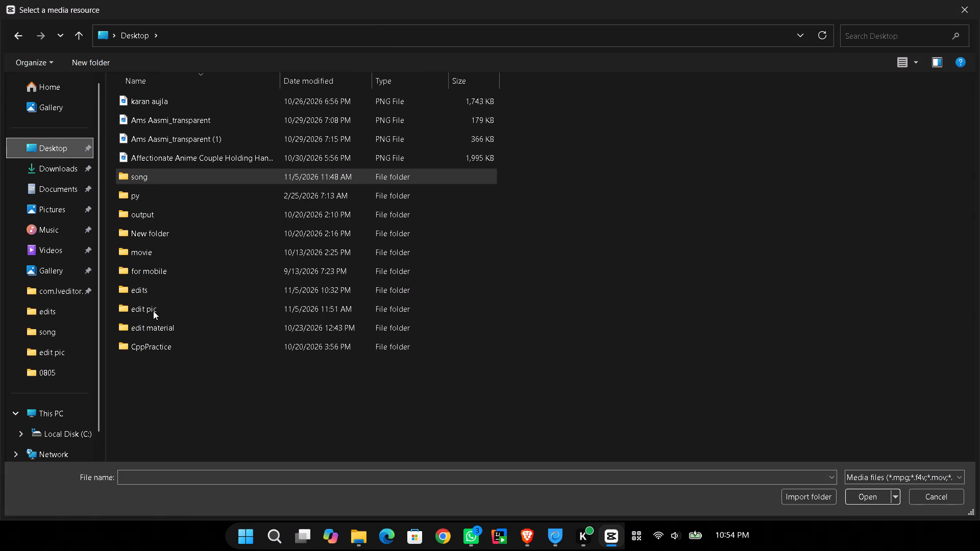
double_click(154, 310)
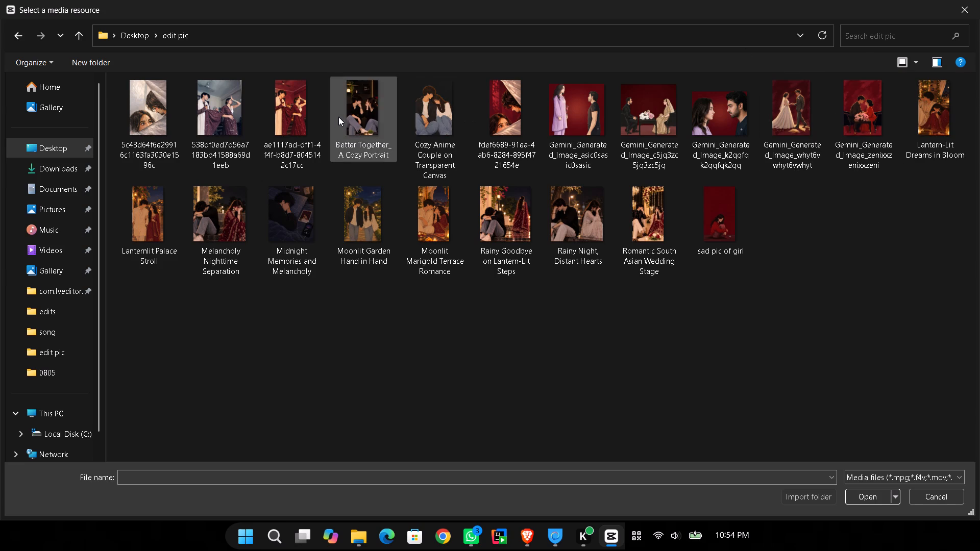
double_click(289, 107)
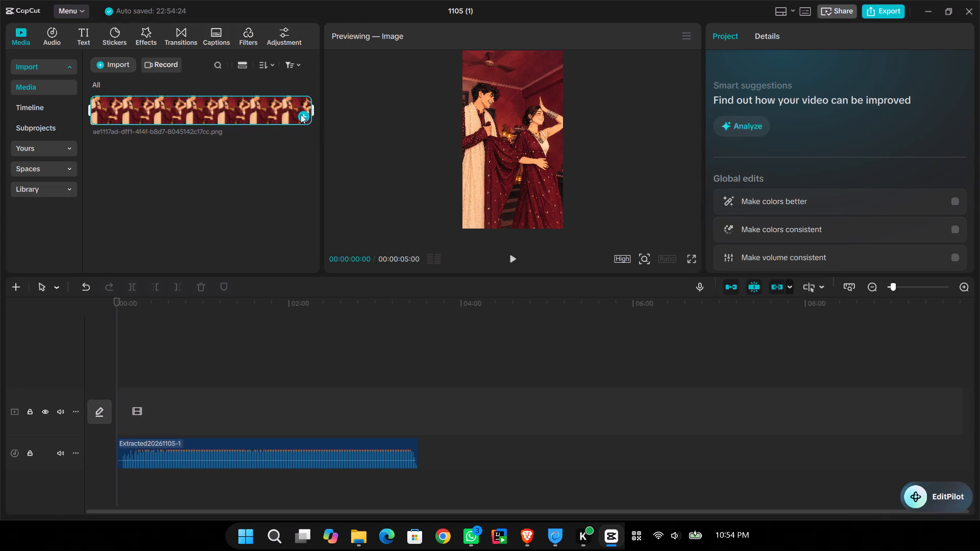
click(301, 114)
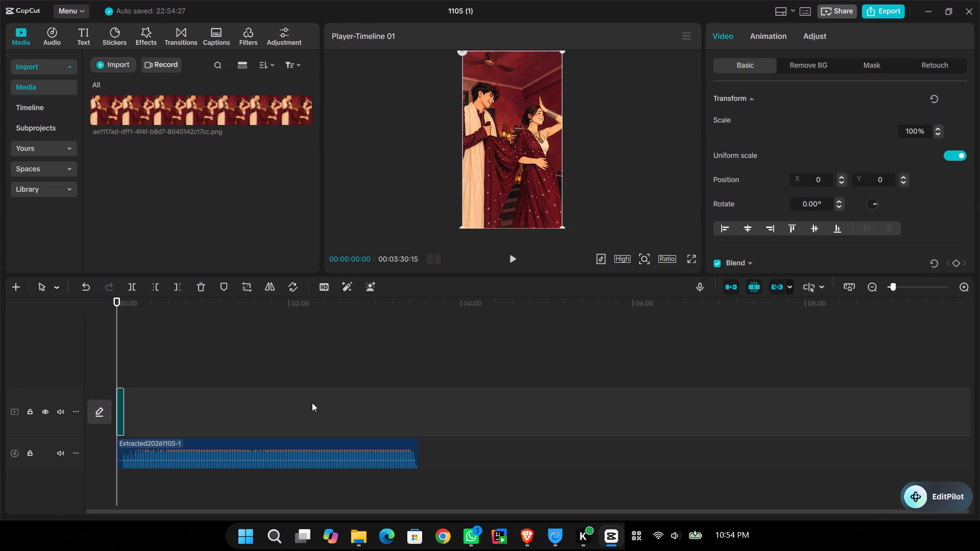
Find the starting point of the wanted passage by playback and split the song clip at 00:02:43:07.
click(311, 397)
click(353, 375)
key(space)
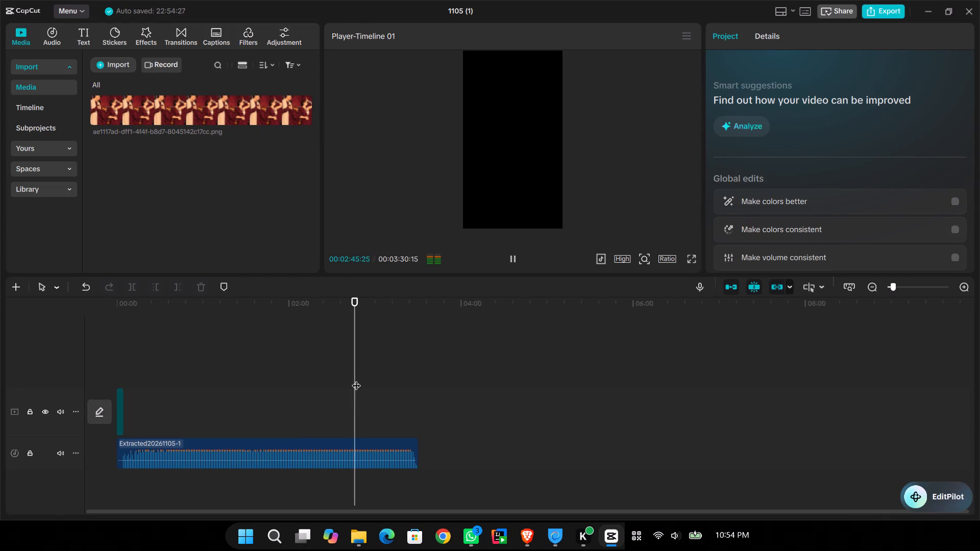
click(336, 419)
key(space)
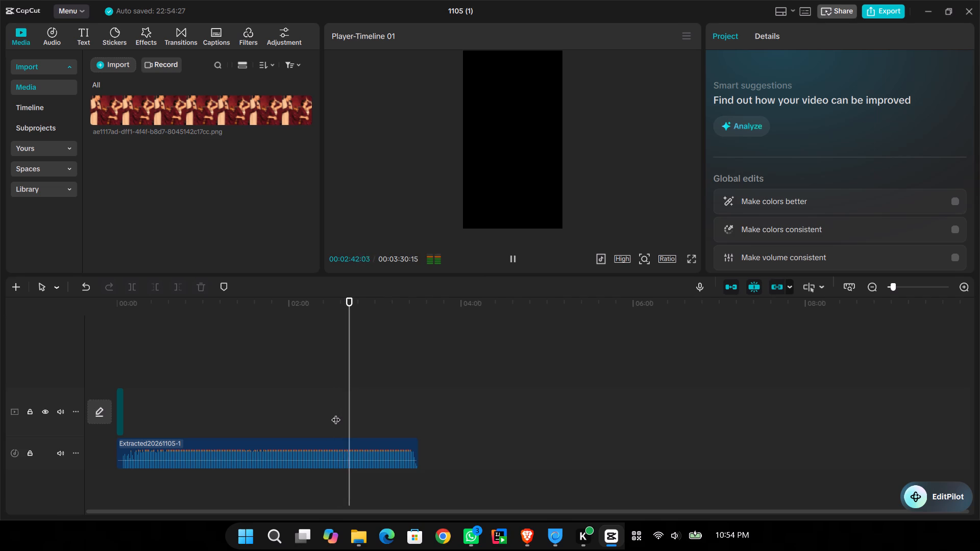
key(Left)
key(Left)
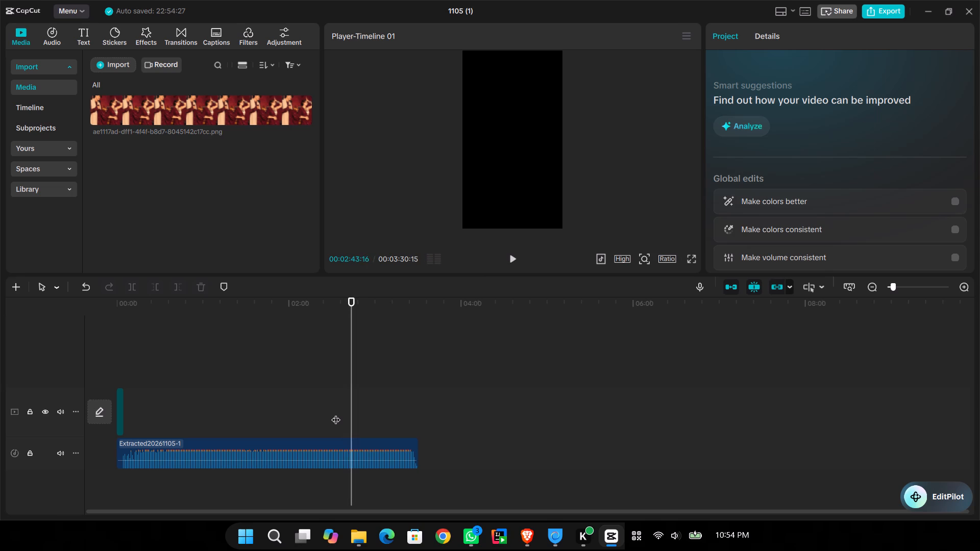
key(Left)
key(Left)
key(Left)
key(Left)
key(Left)
key(Left)
key(Left)
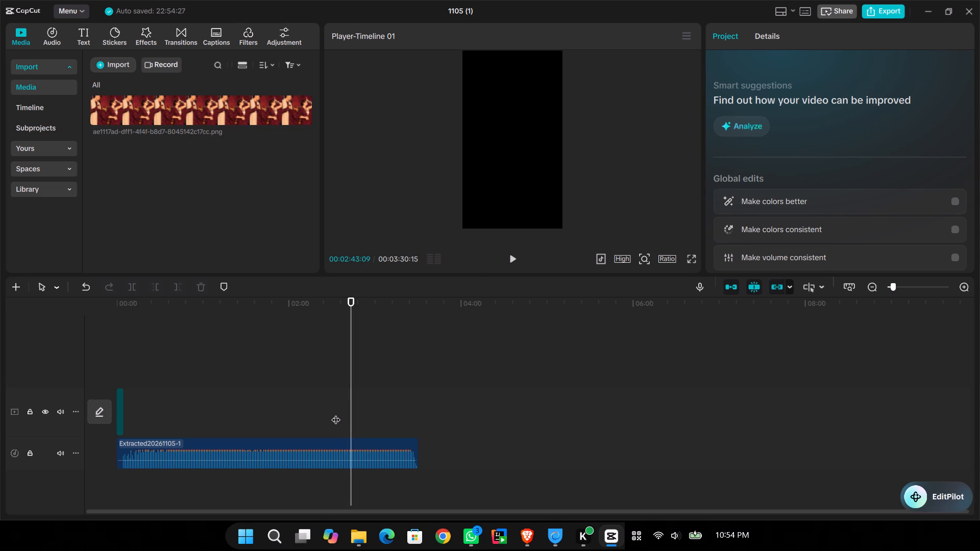
key(Left)
key(Left)
key(ctrl+b)
key(ctrl+b)
ctrl+click(328, 441)
key(ctrl+b)
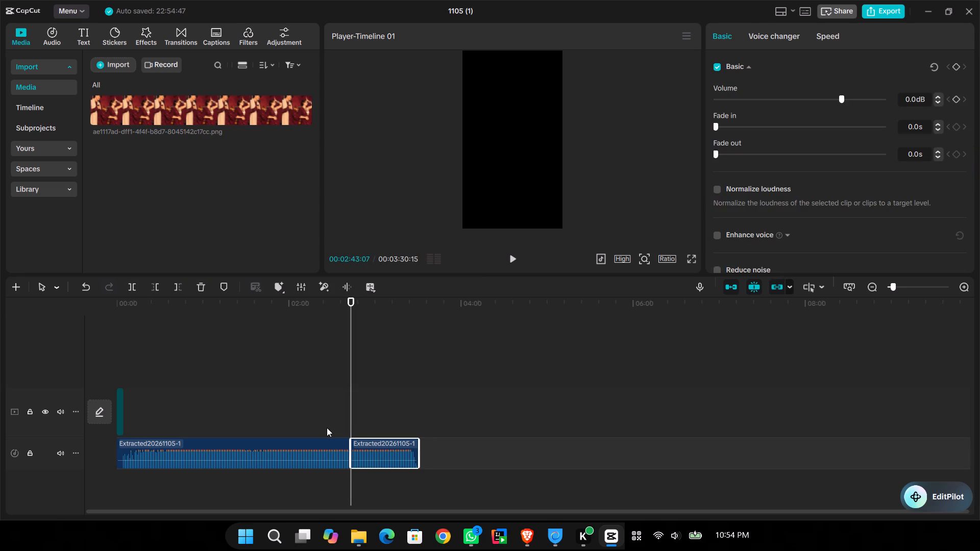
Delete the part of the song clip that lies before the split at 00:02:43:07.
key(BackSpace)
key(ctrl+z)
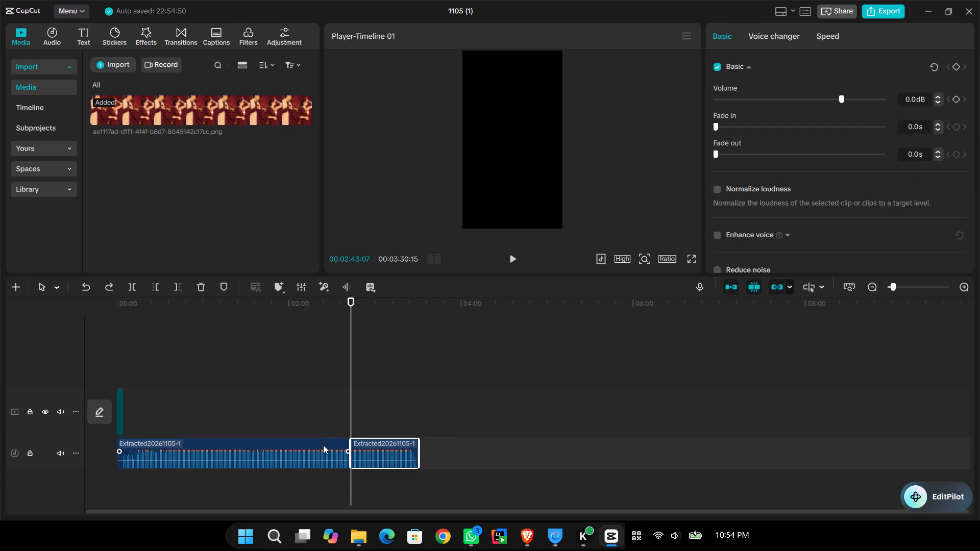
click(322, 449)
key(BackSpace)
Move the remaining song clip to the start of the timeline on the audio track beneath the couple picture.
drag(391, 448, 183, 409)
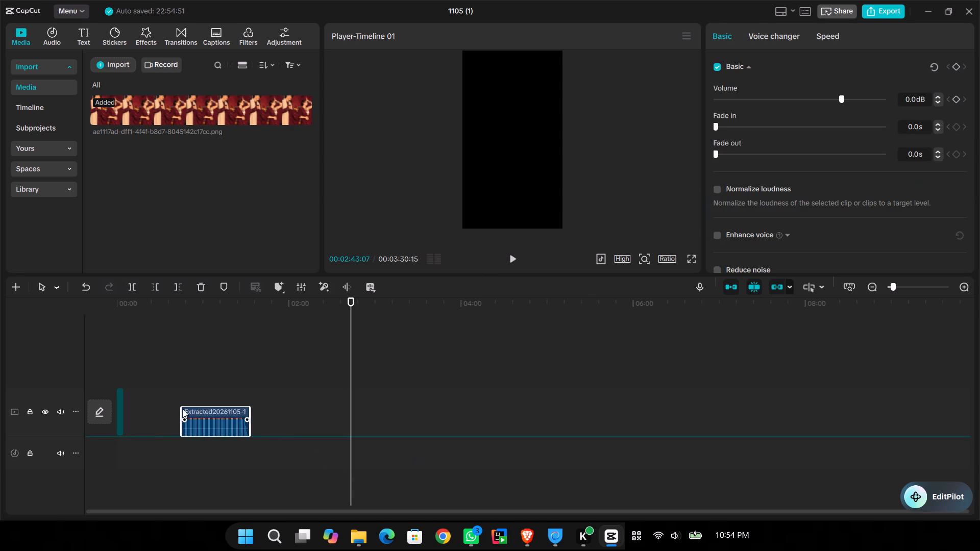
drag(183, 409, 154, 448)
click(116, 365)
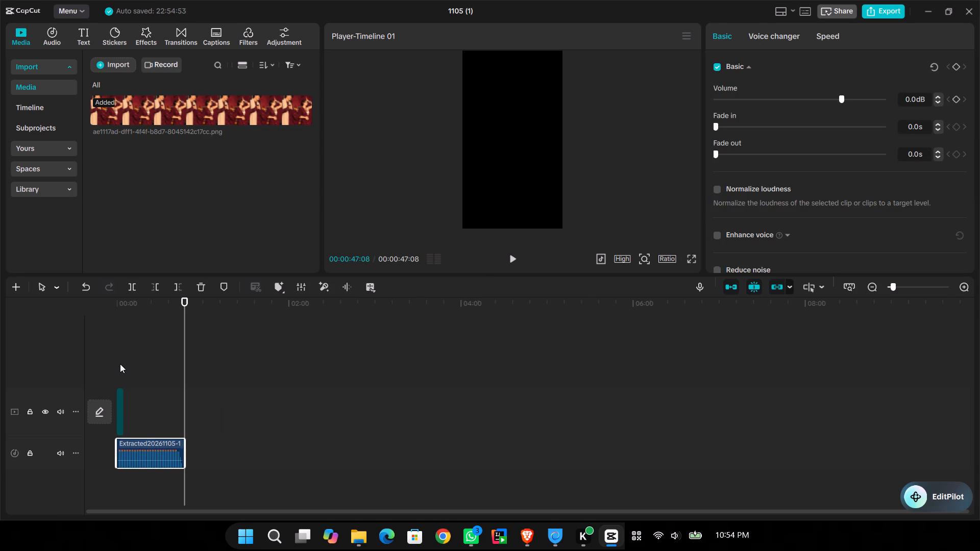
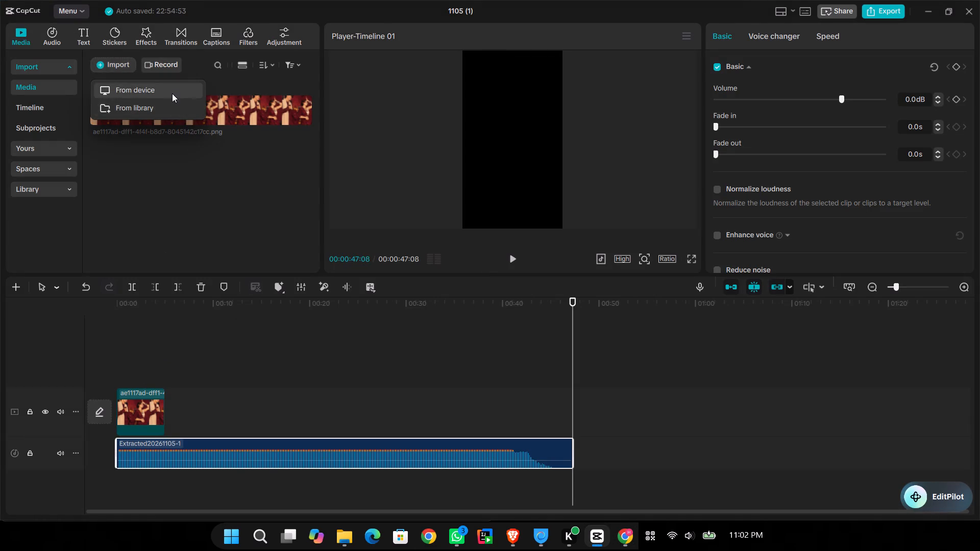
click(171, 90)
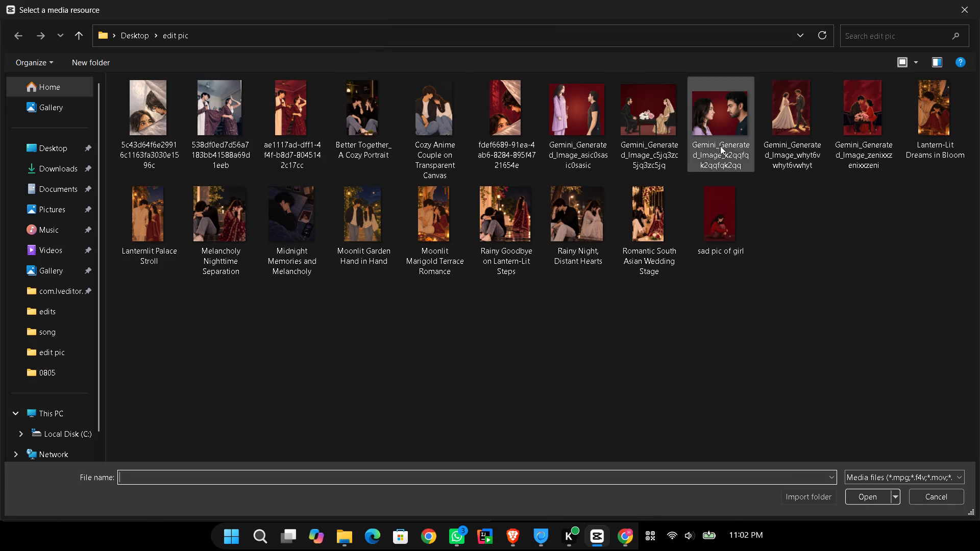
click(42, 164)
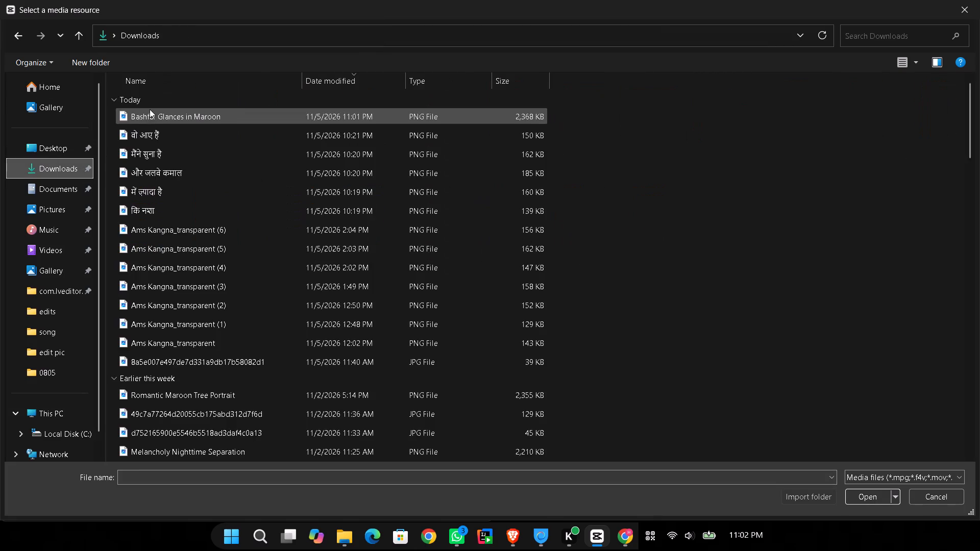
double_click(152, 108)
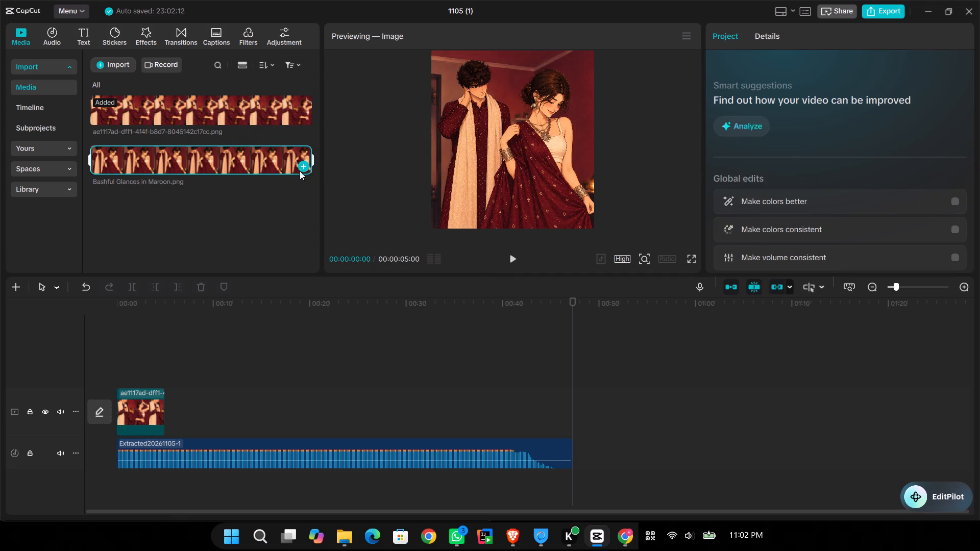
click(301, 166)
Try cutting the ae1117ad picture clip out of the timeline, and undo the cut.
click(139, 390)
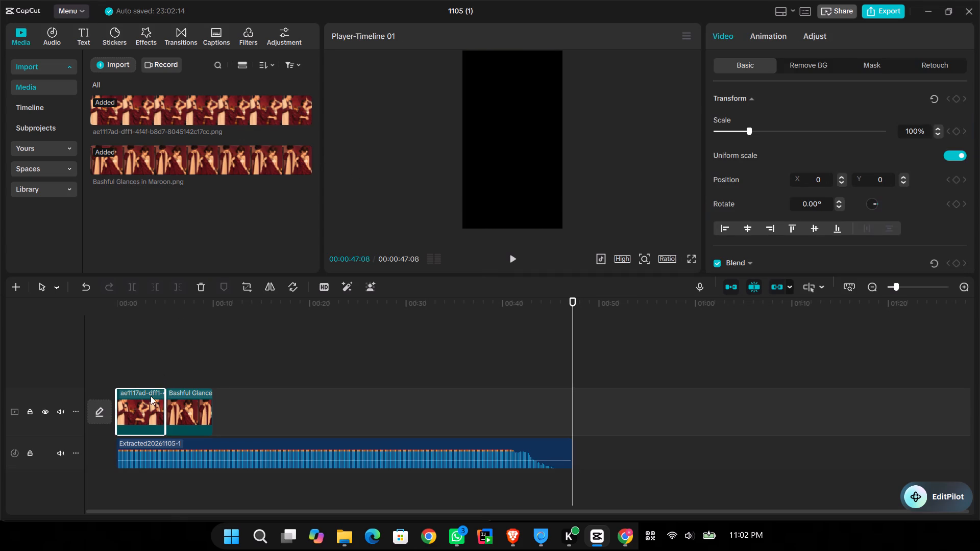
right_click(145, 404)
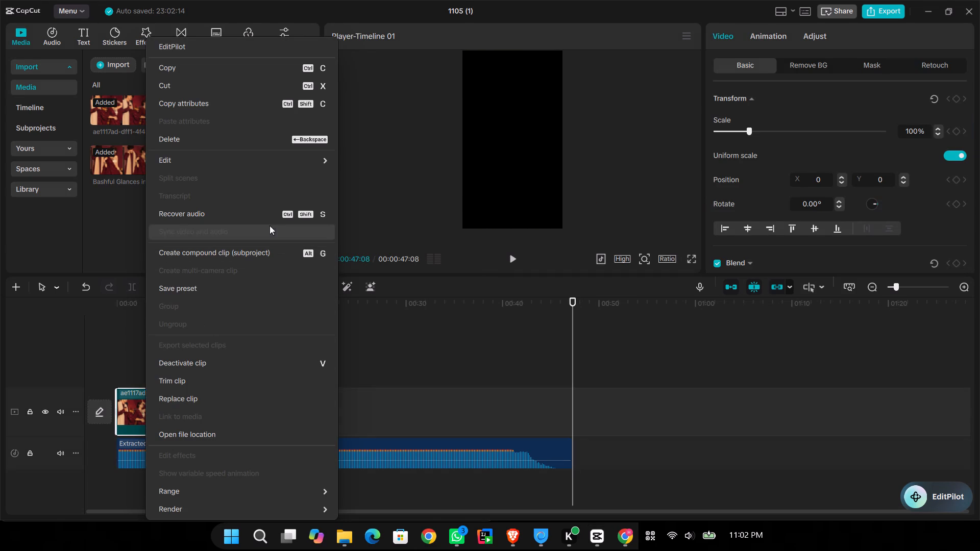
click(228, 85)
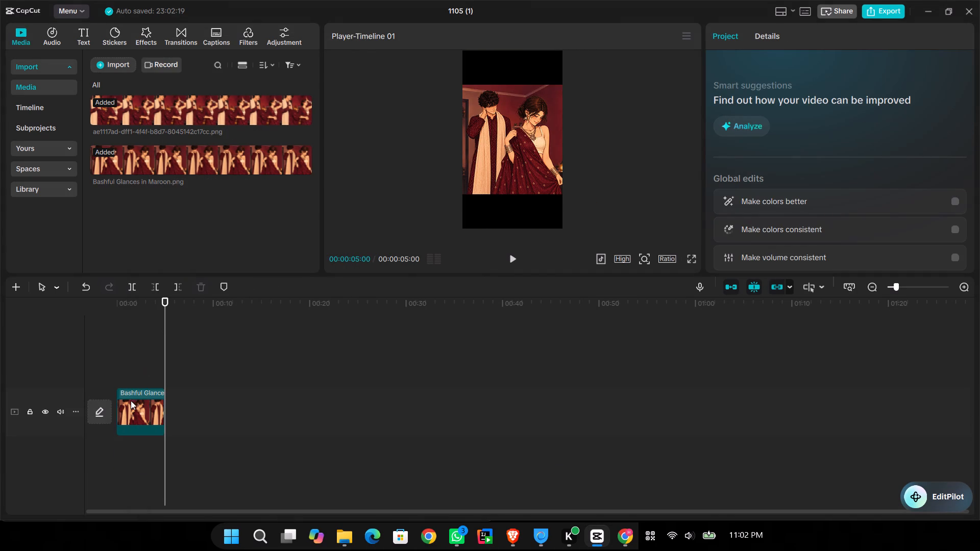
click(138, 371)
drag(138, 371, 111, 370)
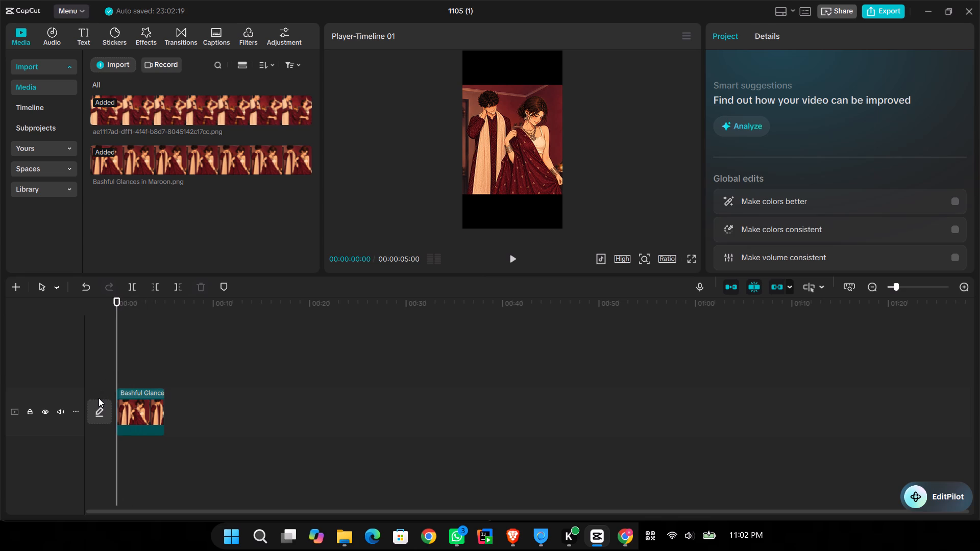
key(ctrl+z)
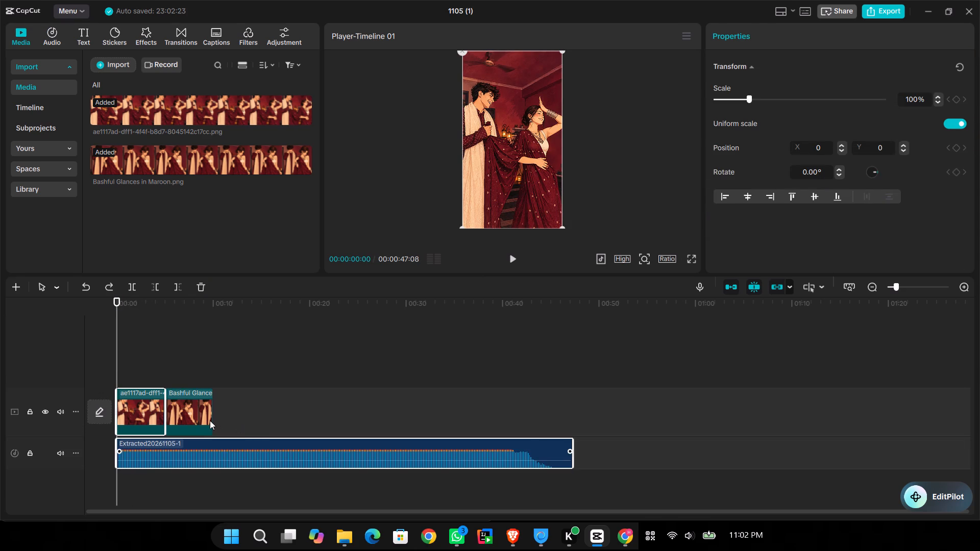
Place the Bashful Glances in Maroon clip ahead of the ae1117ad clip and realign the extracted audio with the timeline's start.
drag(200, 418, 138, 418)
drag(139, 418, 216, 411)
drag(191, 445, 152, 446)
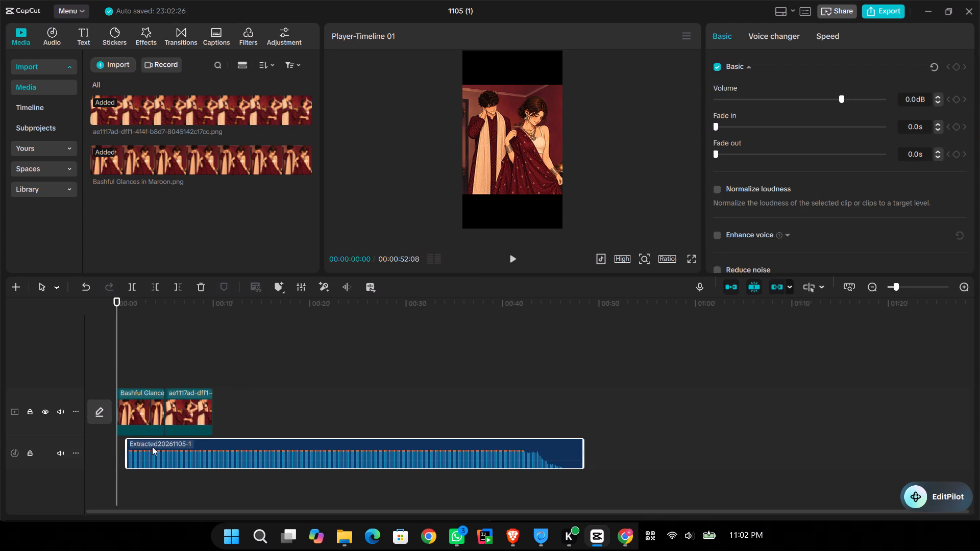
drag(152, 446, 140, 445)
click(120, 352)
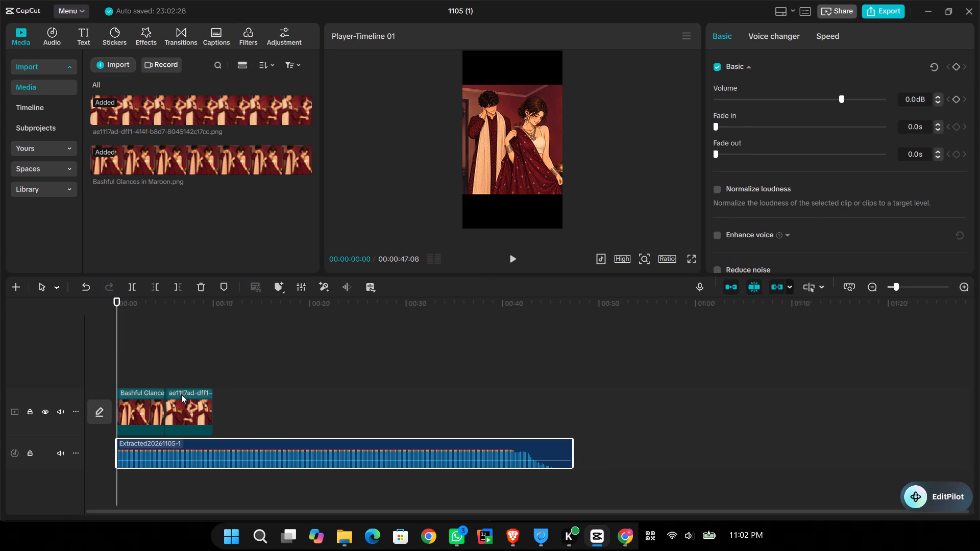
Delete the ae1117ad picture clip from the timeline, keeping the Bashful Glances in Maroon clip and the audio.
click(185, 413)
key(BackSpace)
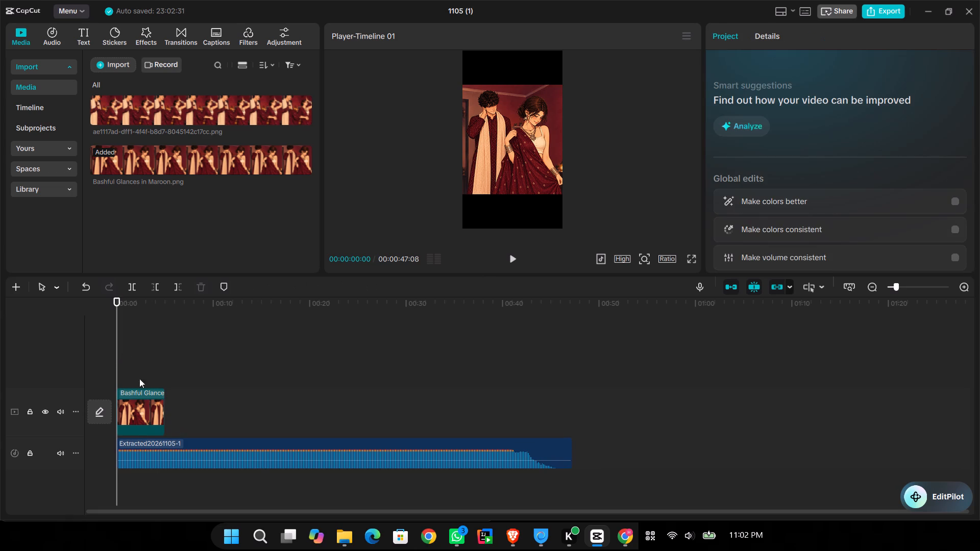
click(138, 367)
click(131, 377)
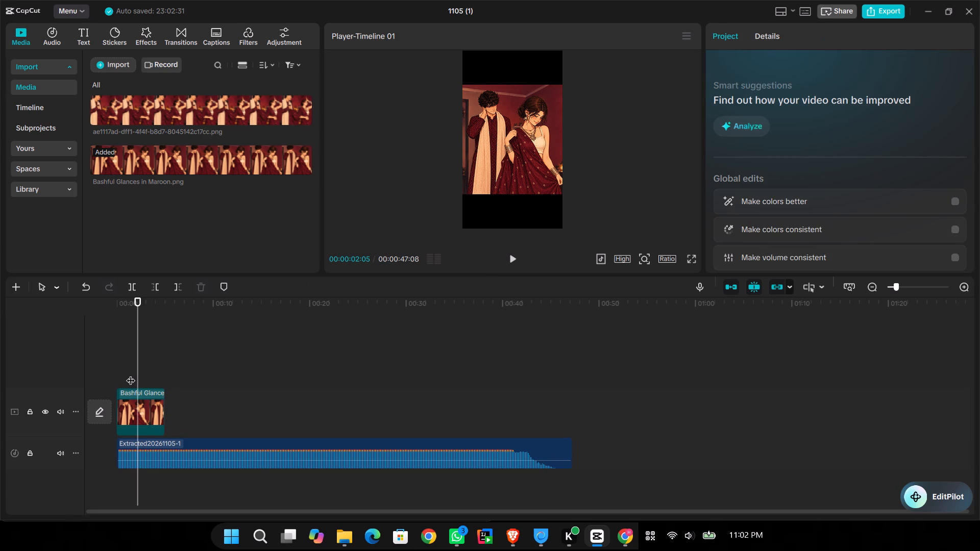
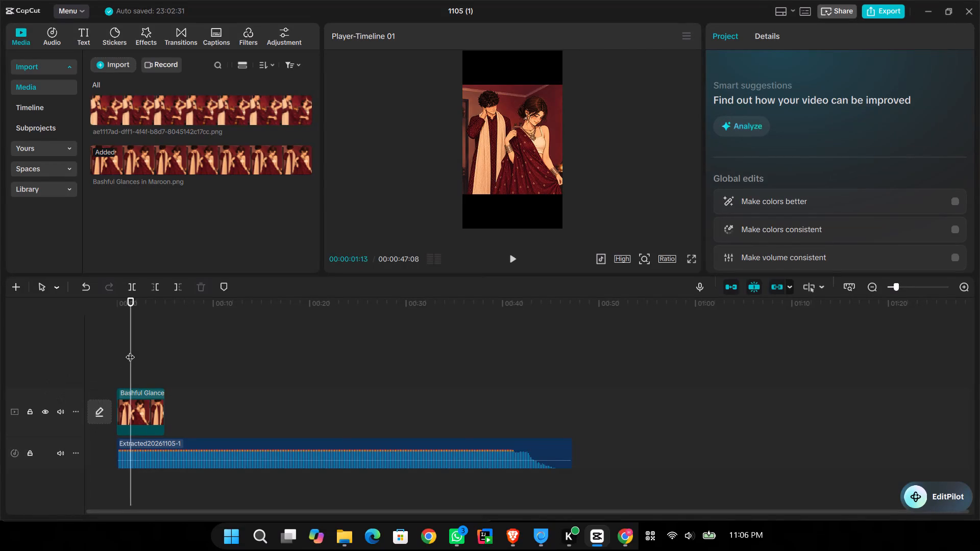
Recover about 1 second of the extracted audio's trimmed beginning, realign the clip with the timeline's start and replay the opening.
click(130, 350)
drag(130, 350, 103, 361)
key(space)
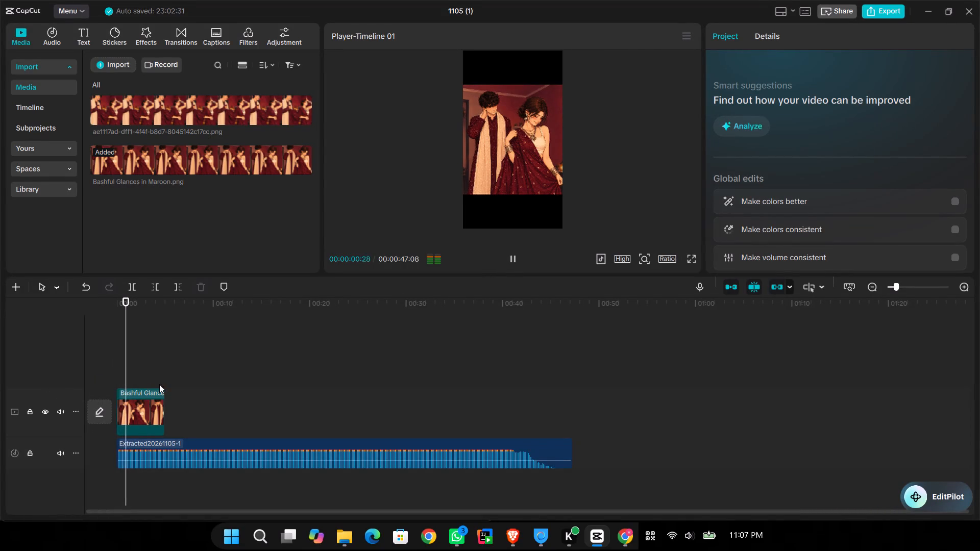
key(space)
click(135, 438)
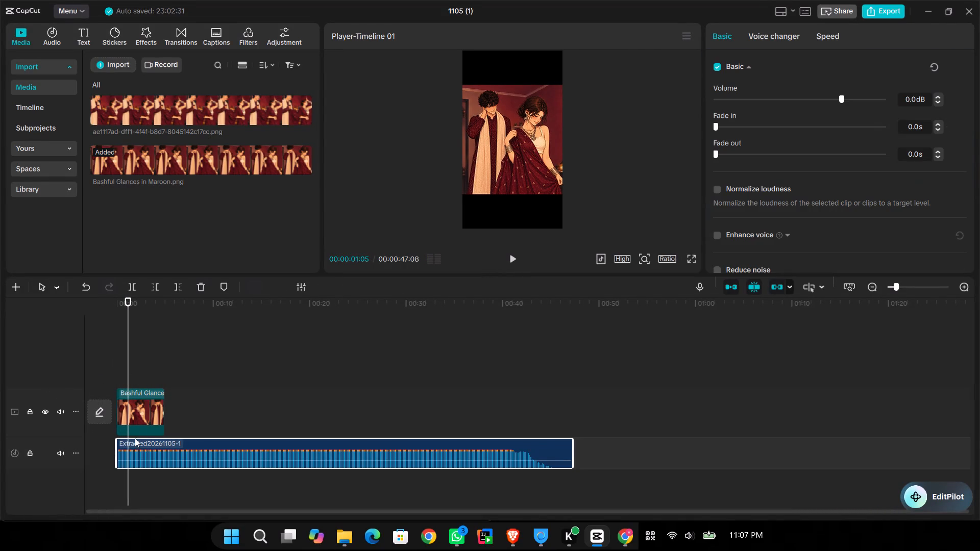
drag(114, 446, 103, 445)
drag(145, 445, 182, 446)
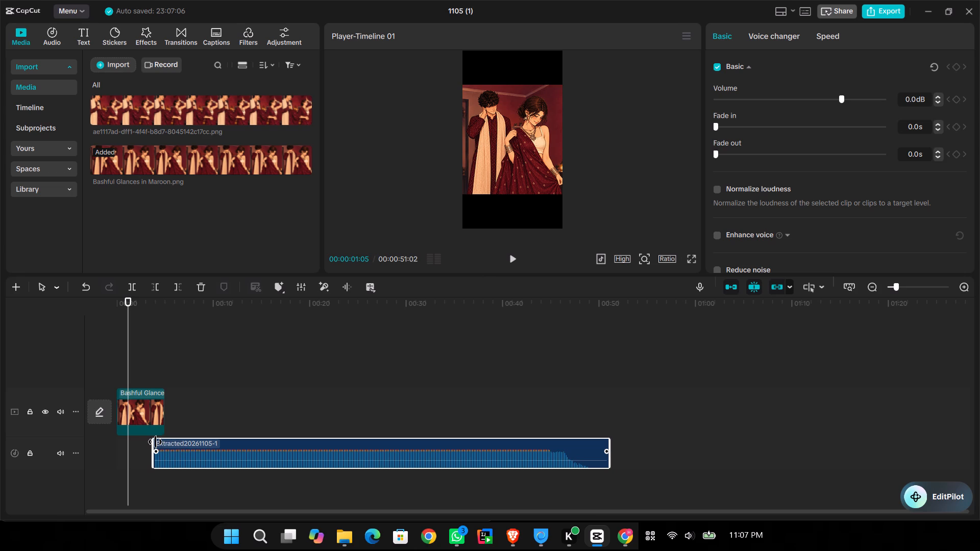
drag(154, 442, 144, 445)
drag(163, 446, 138, 446)
key(space)
click(112, 357)
click(122, 360)
drag(122, 360, 104, 365)
key(space)
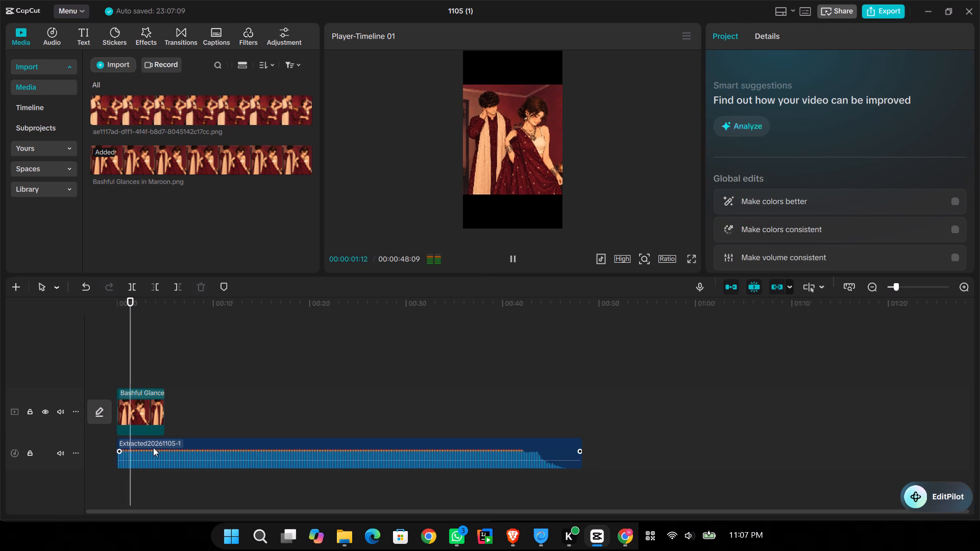
Recover about 5 more seconds of the extracted audio's trimmed beginning, filling back to the timeline's start, and replay the opening.
click(153, 447)
drag(153, 447, 199, 445)
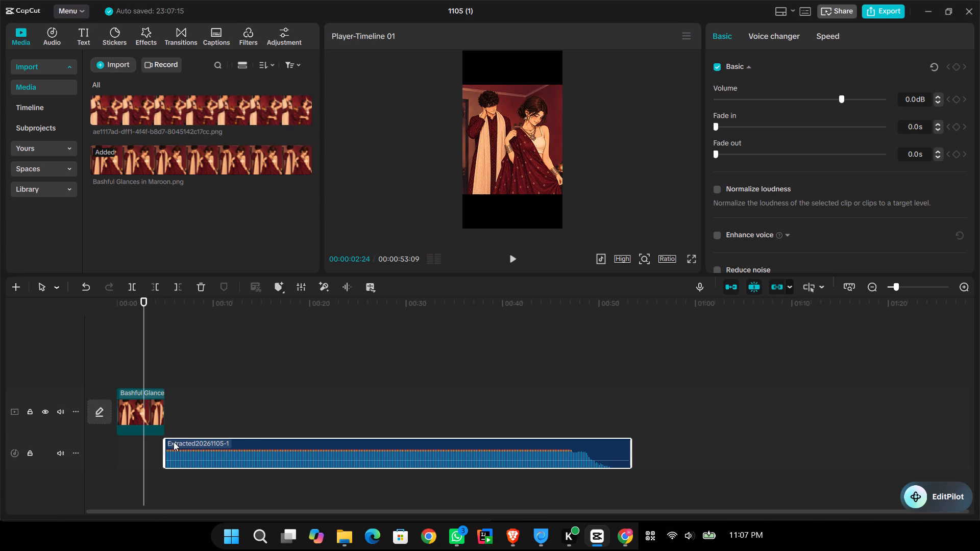
drag(163, 442, 99, 443)
click(125, 362)
drag(125, 362, 103, 366)
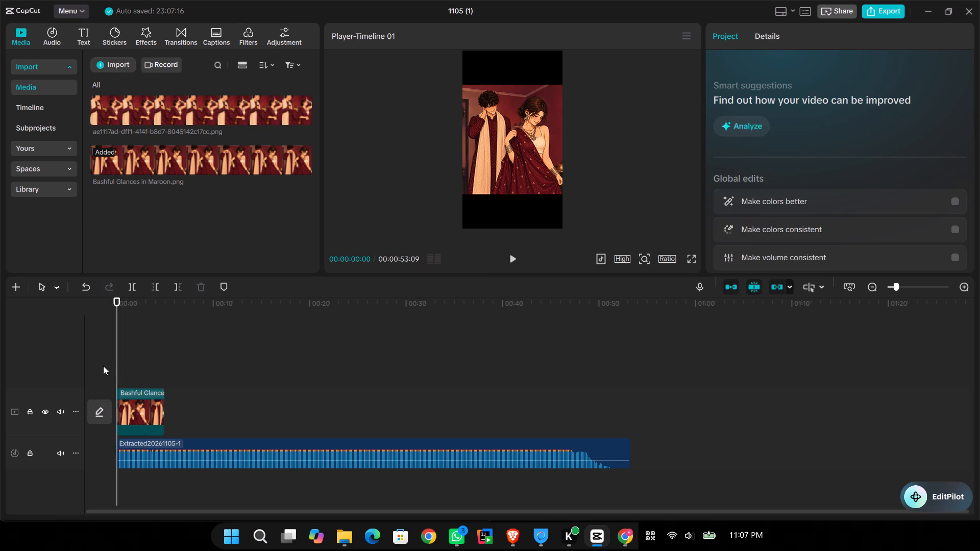
key(space)
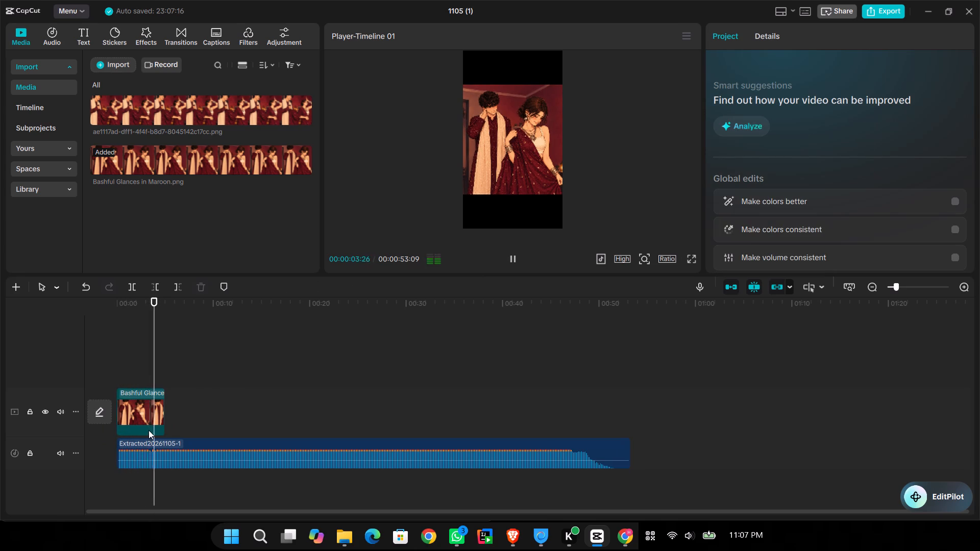
click(131, 414)
key(space)
click(117, 367)
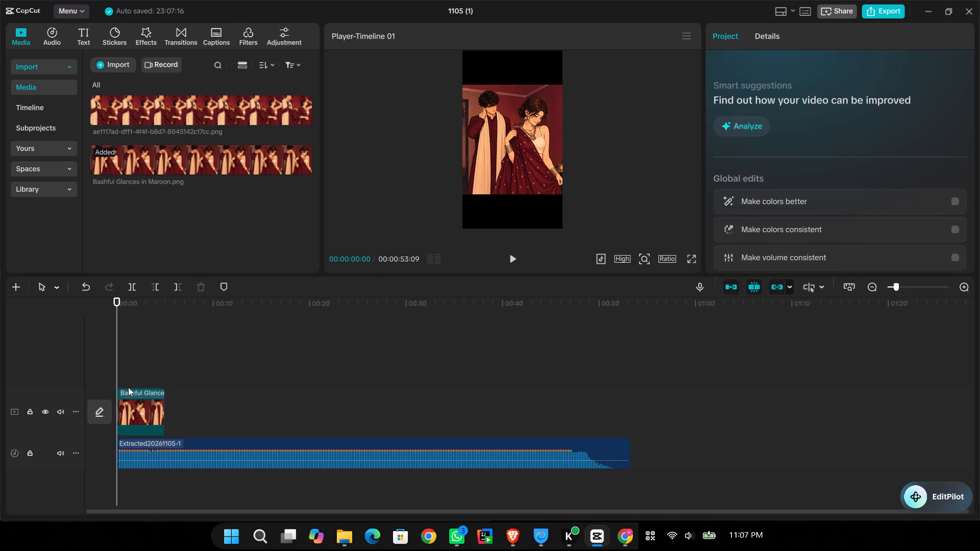
Extend the Bashful Glances in Maroon picture clip to a duration of 00:00:25:02.
click(130, 409)
drag(164, 413, 358, 420)
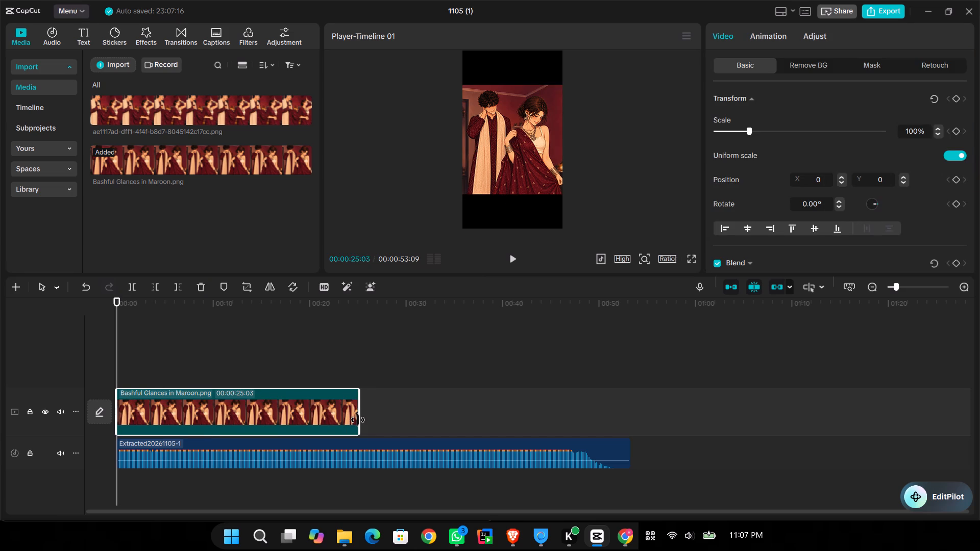
drag(358, 420, 357, 420)
Enlarge the picture to 246% and reposition it to X 1578, Y -524 so the man fills the frame.
drag(559, 196, 559, 196)
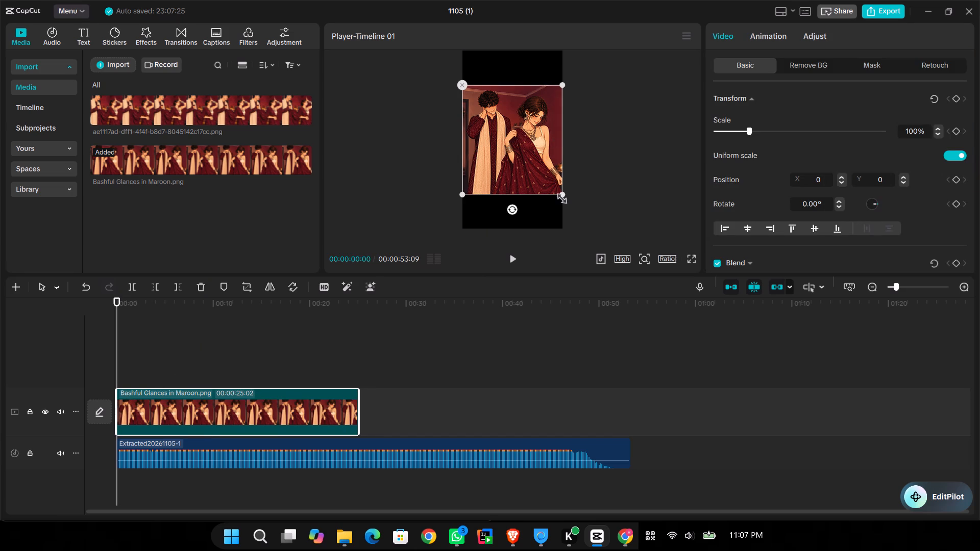
drag(559, 196, 621, 262)
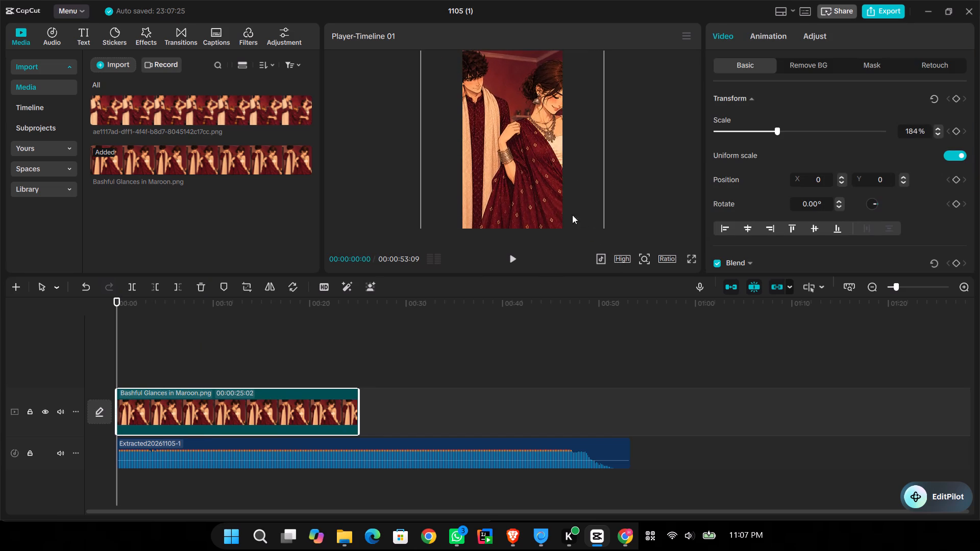
drag(521, 189, 558, 203)
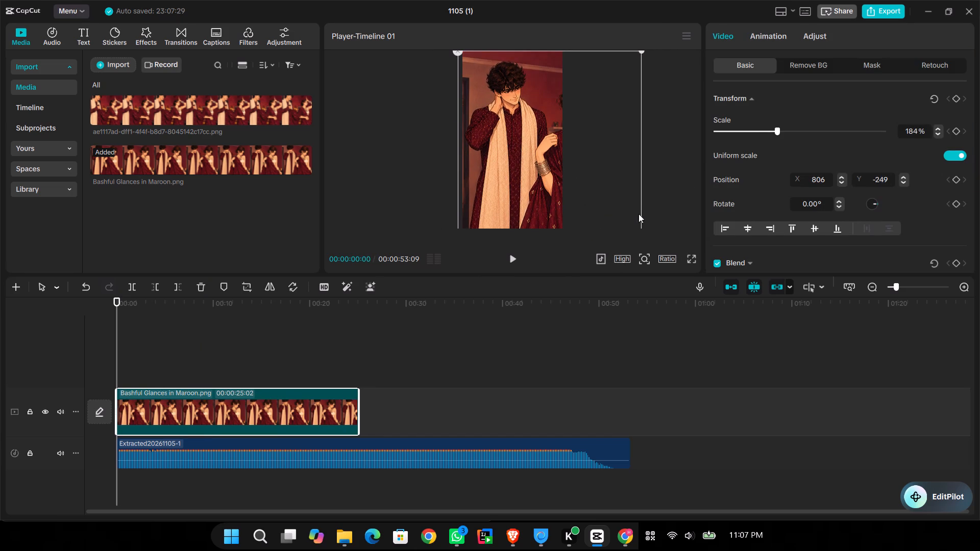
drag(767, 130, 790, 132)
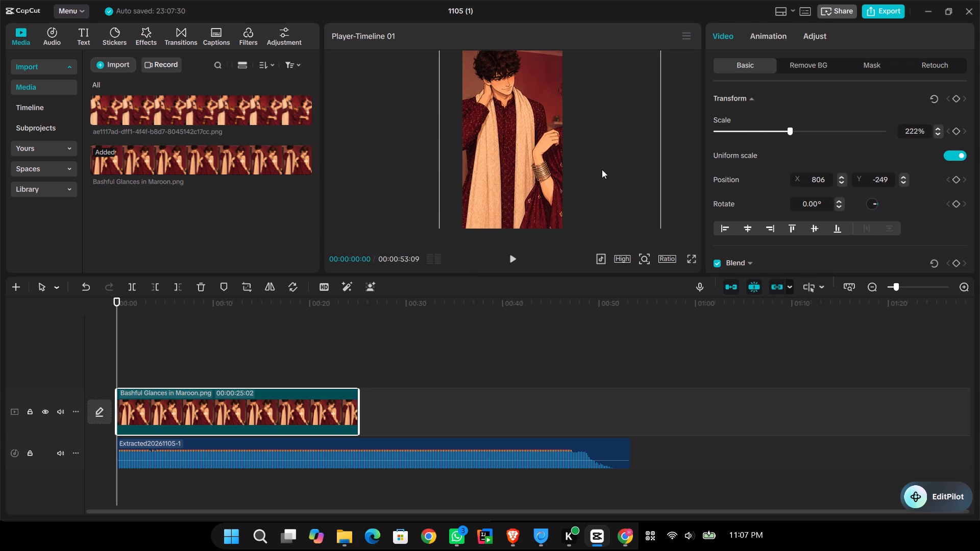
drag(530, 176, 557, 184)
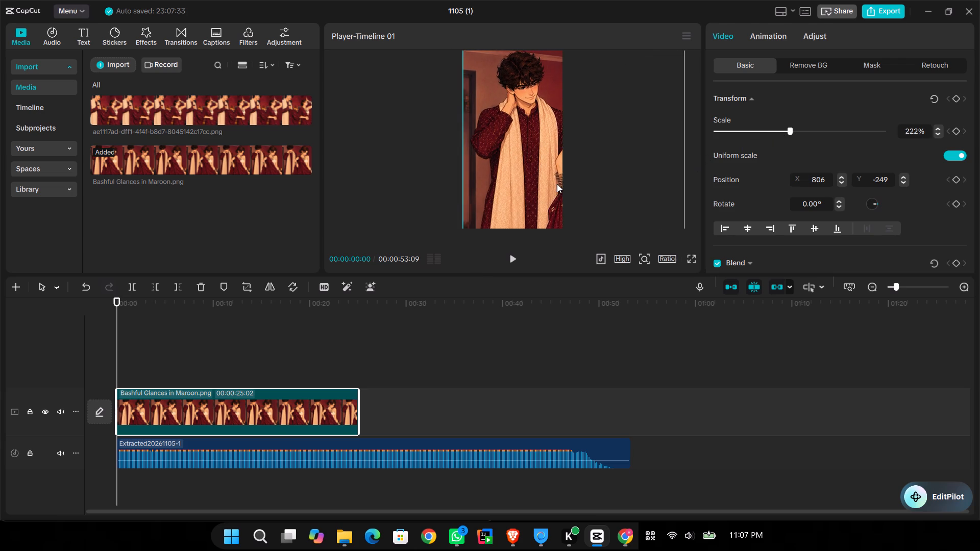
drag(557, 184, 552, 185)
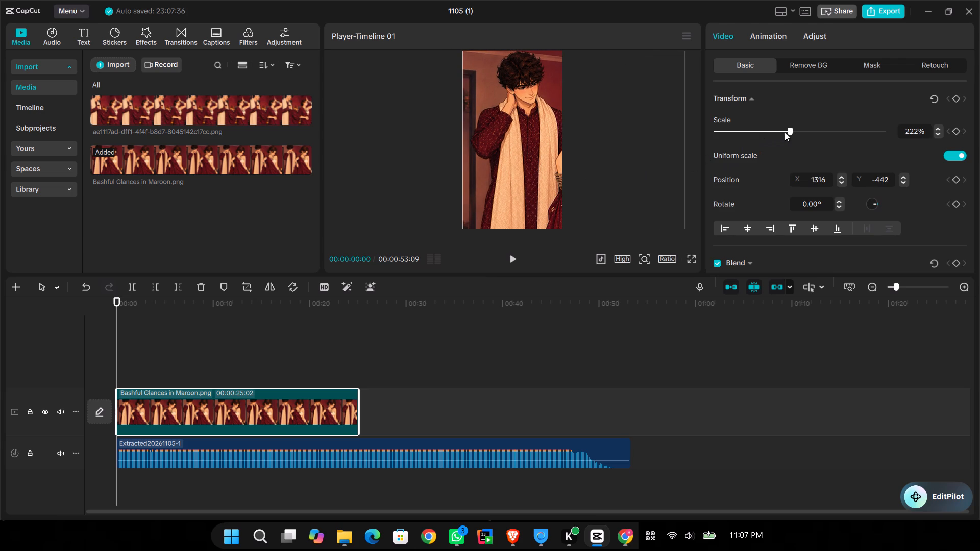
drag(787, 132, 798, 133)
drag(538, 163, 547, 167)
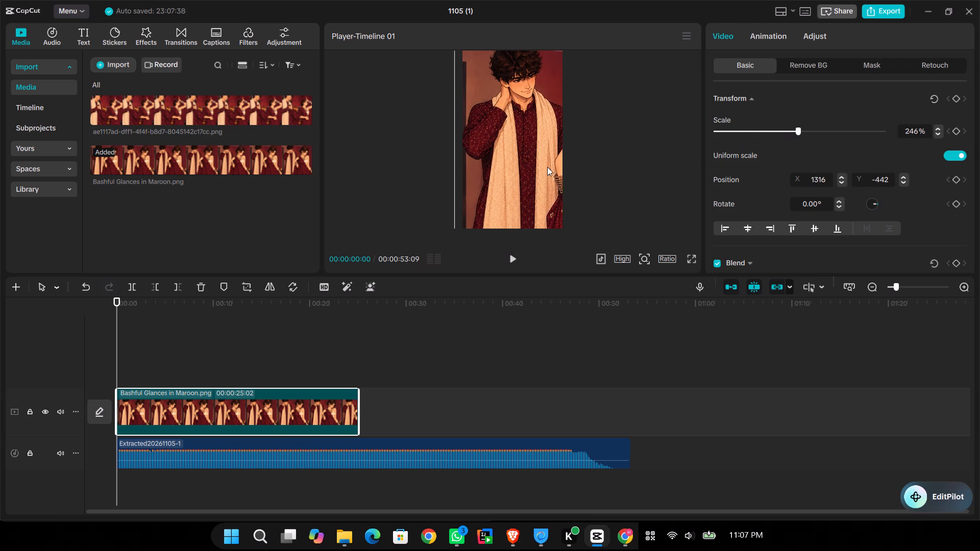
drag(547, 167, 554, 167)
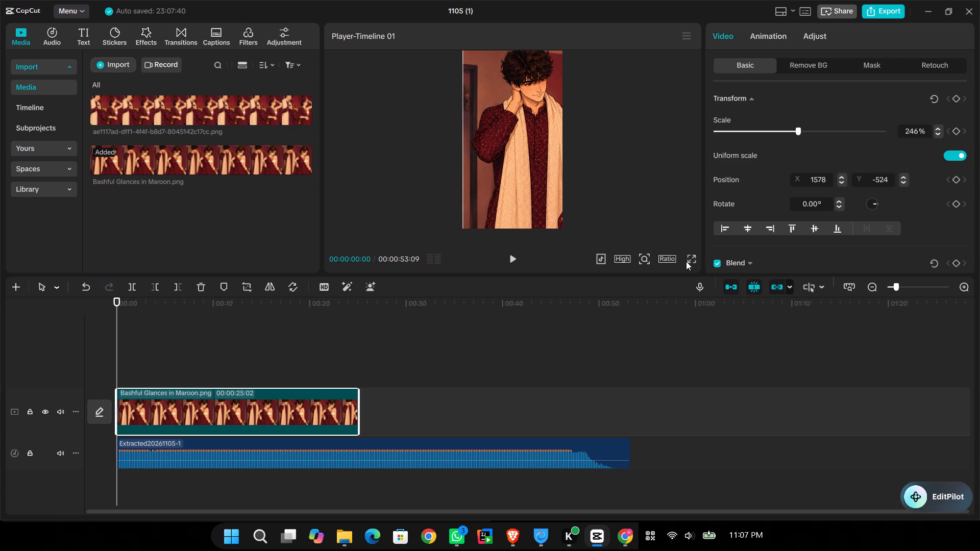
Set the project's aspect ratio to 9:16.
click(664, 260)
click(718, 397)
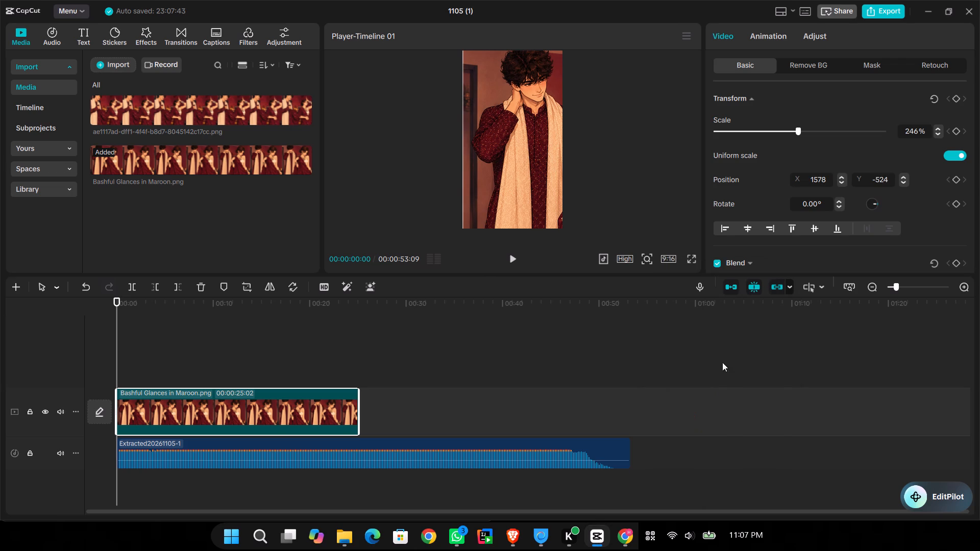
Check the framing full screen and lower the picture to Y -987, leaving space above the man's head.
click(697, 260)
click(688, 258)
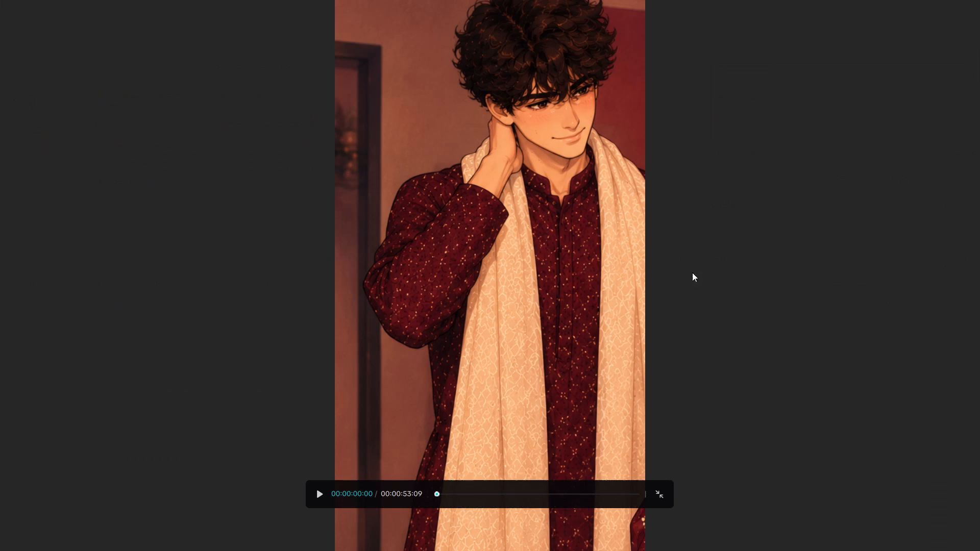
click(661, 492)
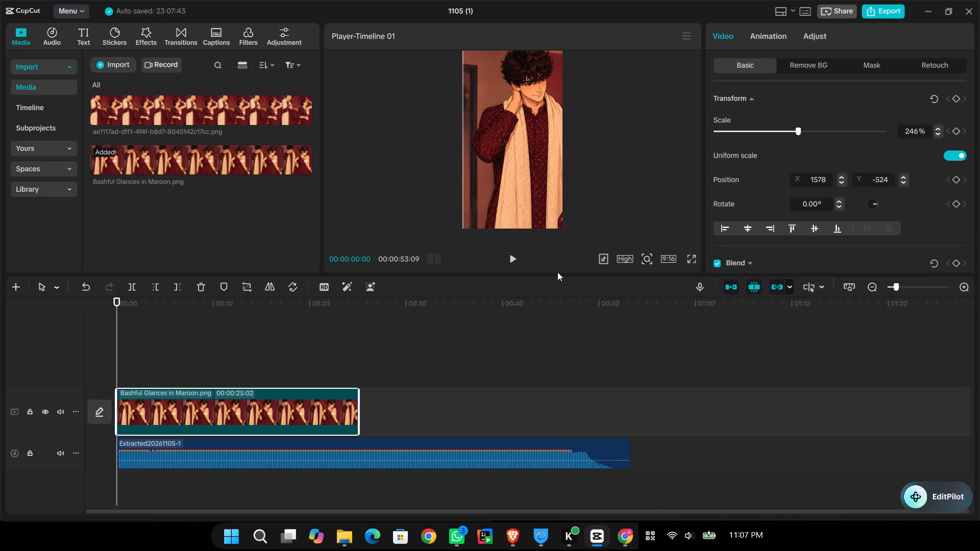
drag(532, 180, 531, 202)
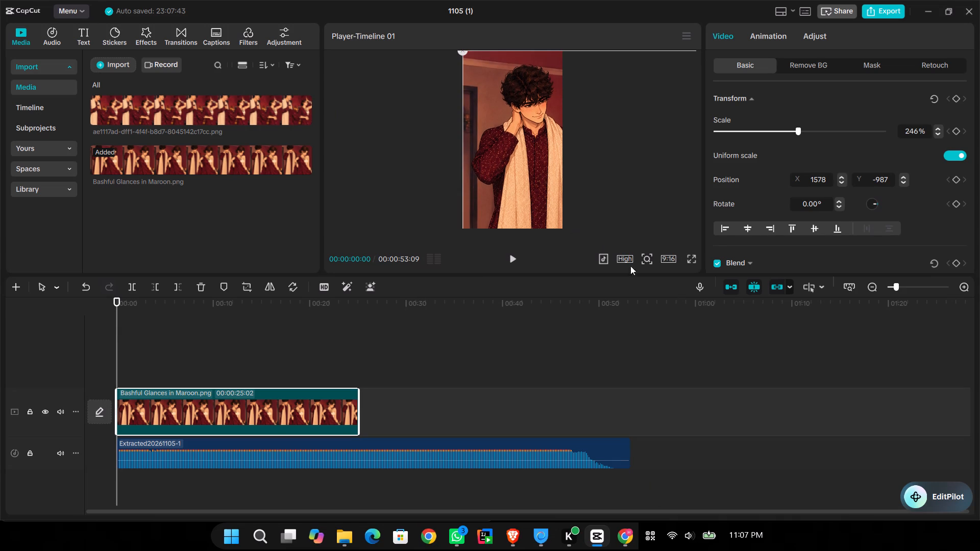
click(690, 262)
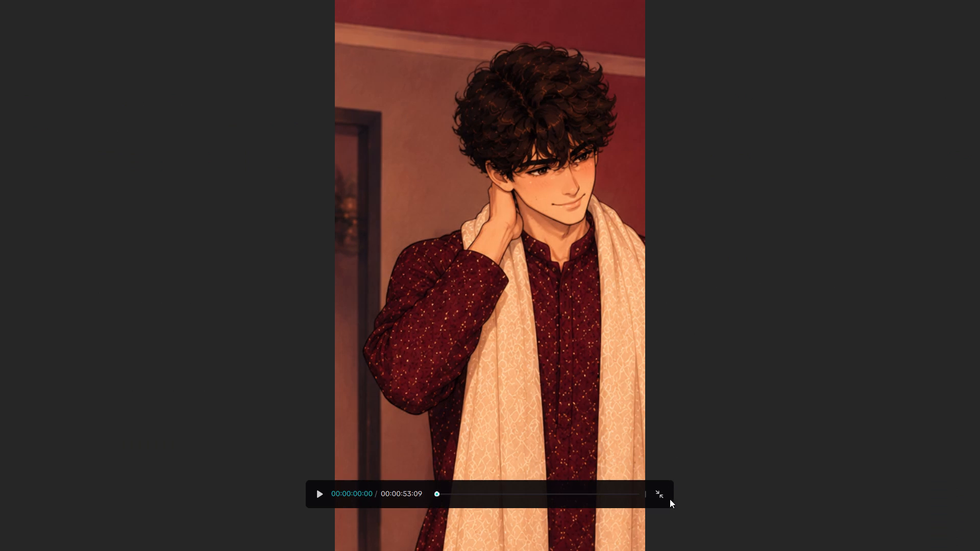
click(659, 498)
Play the opening up to 00:00:04:21 and add a Transform keyframe to the picture clip there.
key(space)
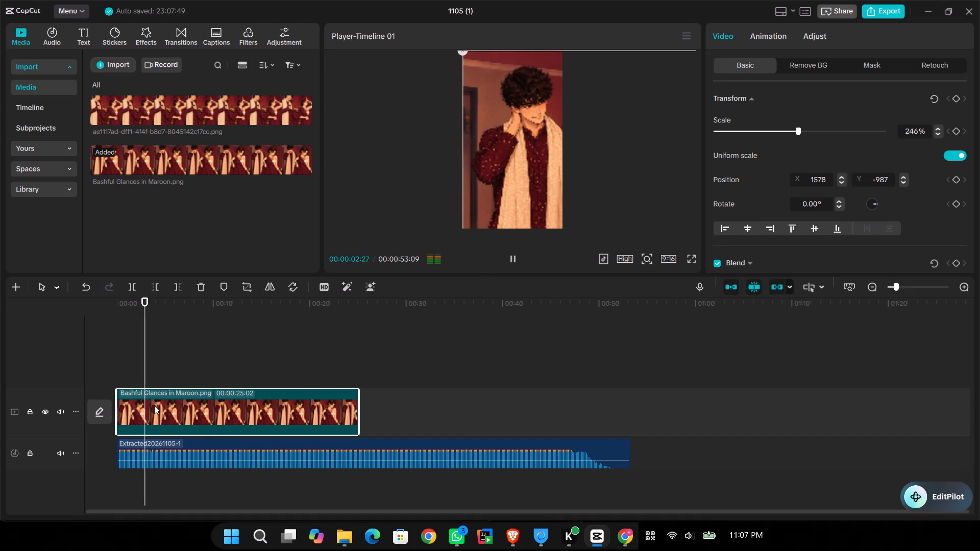
key(space)
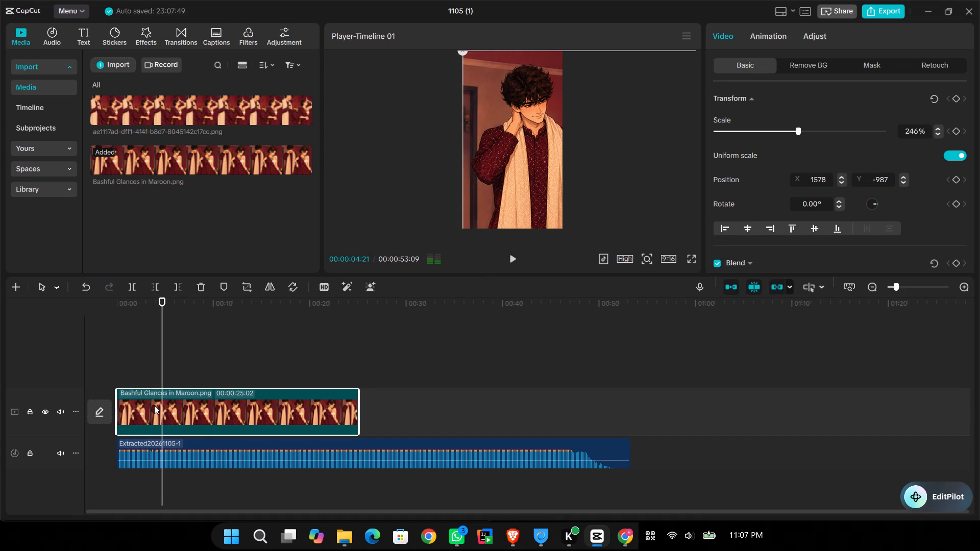
click(182, 413)
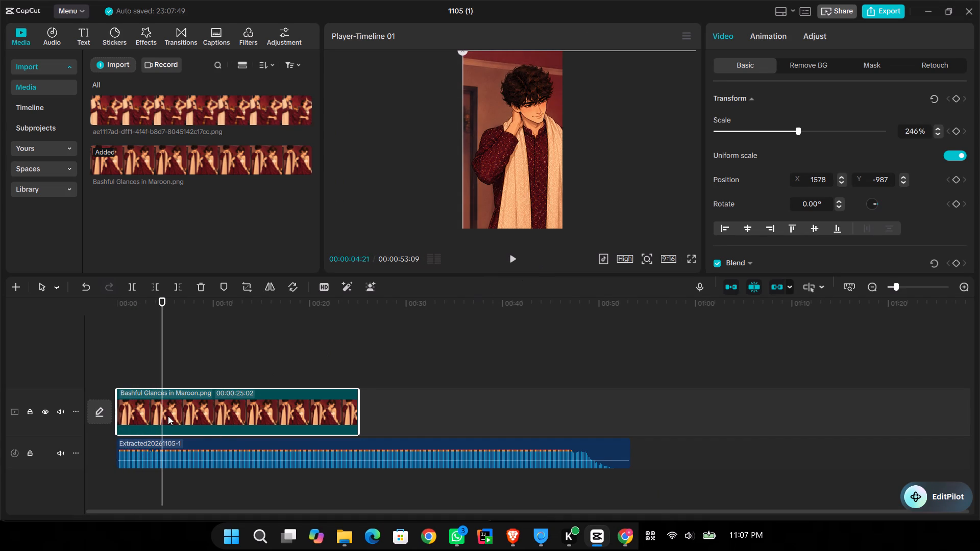
click(168, 416)
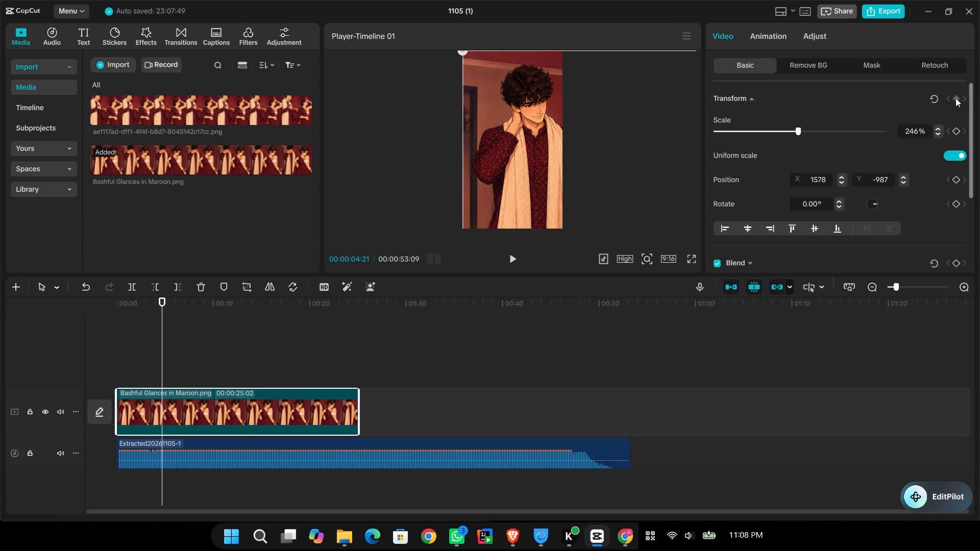
click(955, 98)
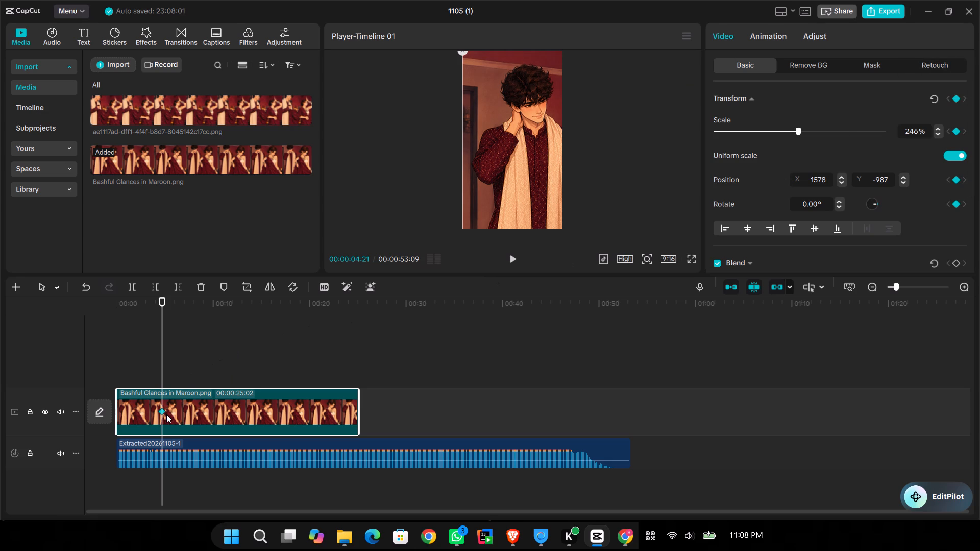
Play on past the Transform keyframe and shift the keyframe slightly earlier on the picture clip.
click(160, 412)
key(space)
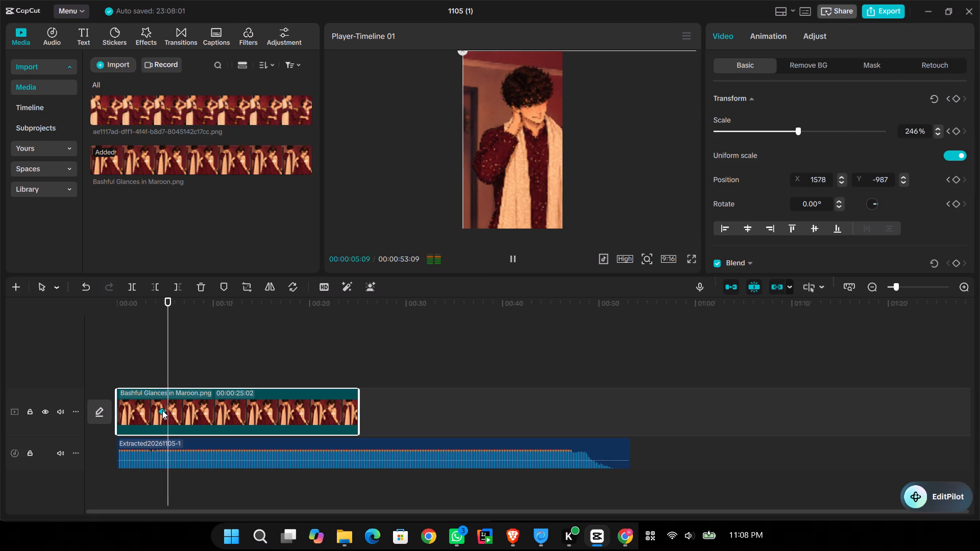
key(space)
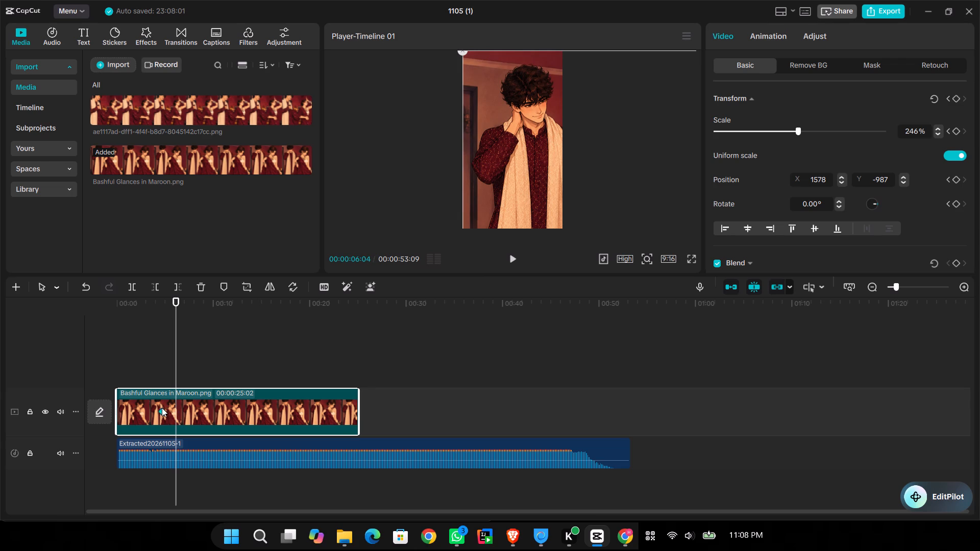
drag(163, 409, 158, 410)
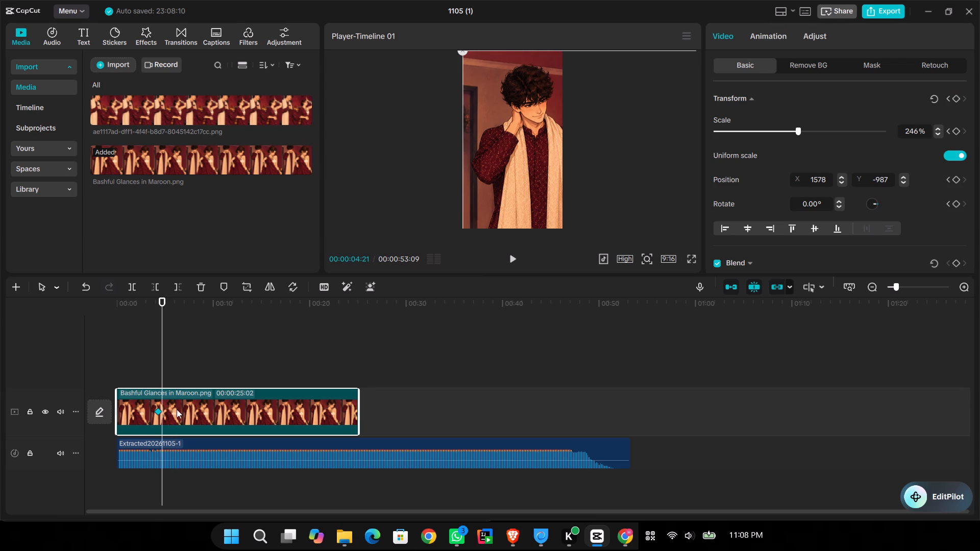
At 00:00:06:06, keyframe the picture clip zoomed out to 163% scale and centred at position X 0, Y 0.
click(180, 405)
click(176, 411)
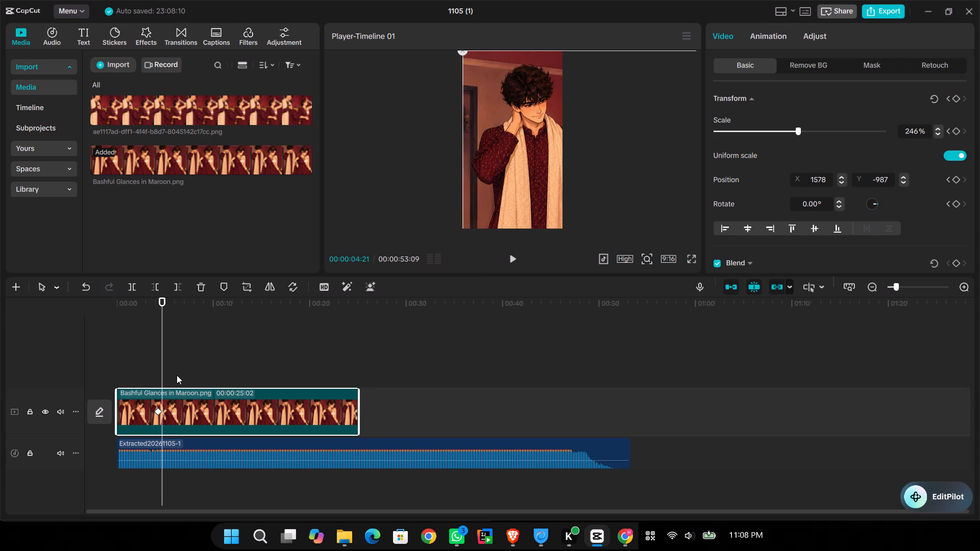
click(177, 374)
click(182, 414)
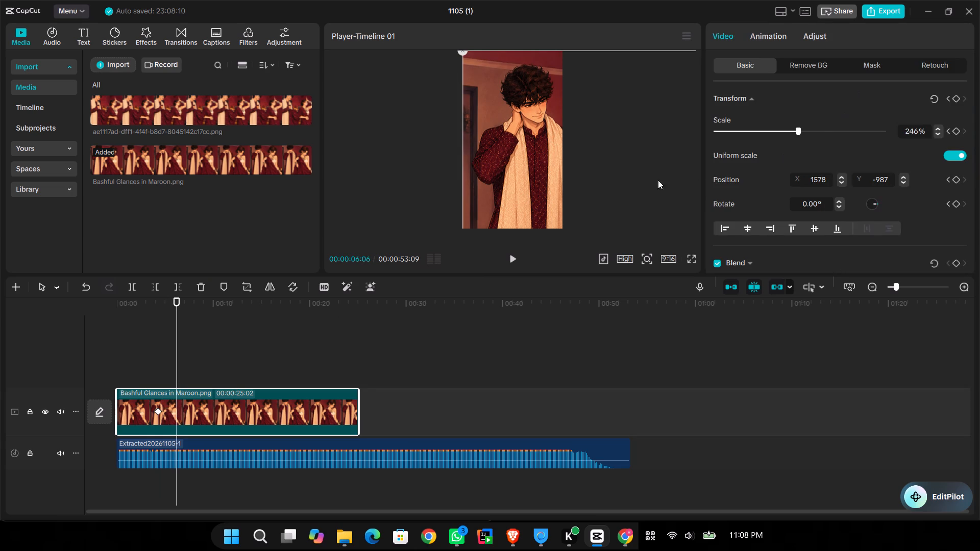
drag(777, 128, 772, 128)
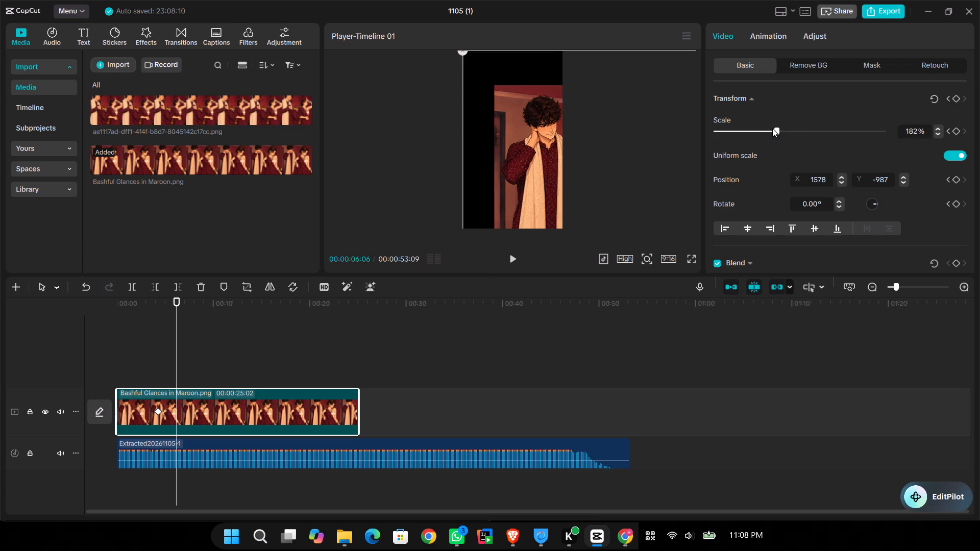
drag(772, 128, 766, 129)
drag(530, 157, 497, 130)
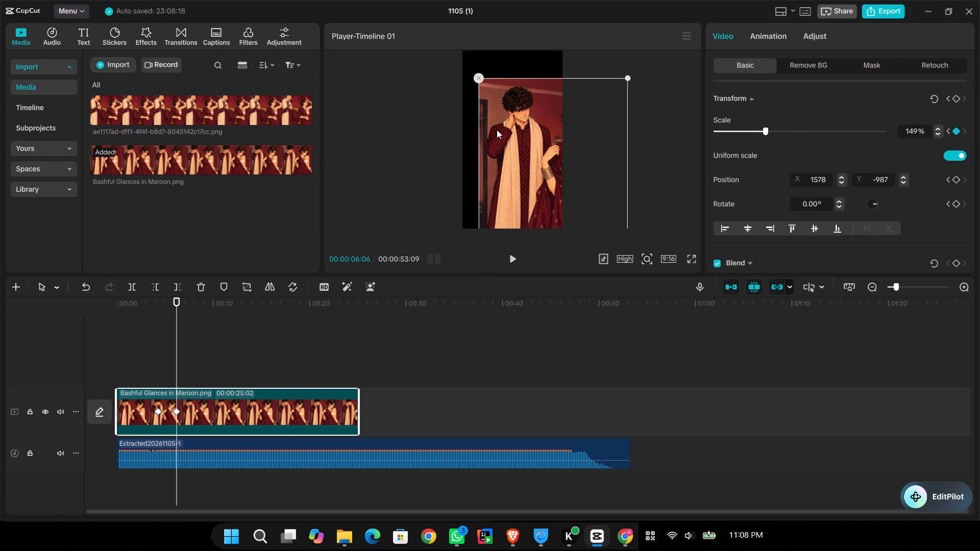
drag(497, 130, 483, 109)
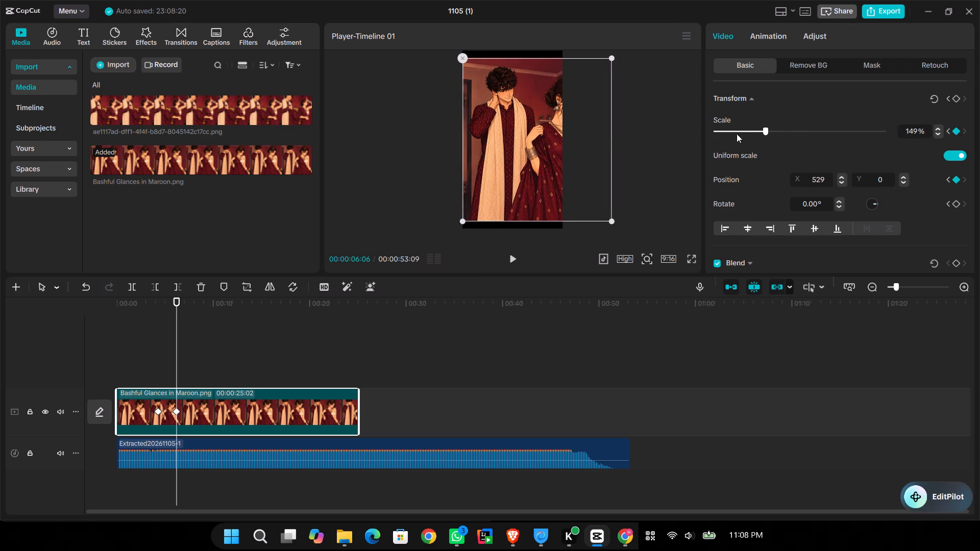
drag(763, 132, 770, 132)
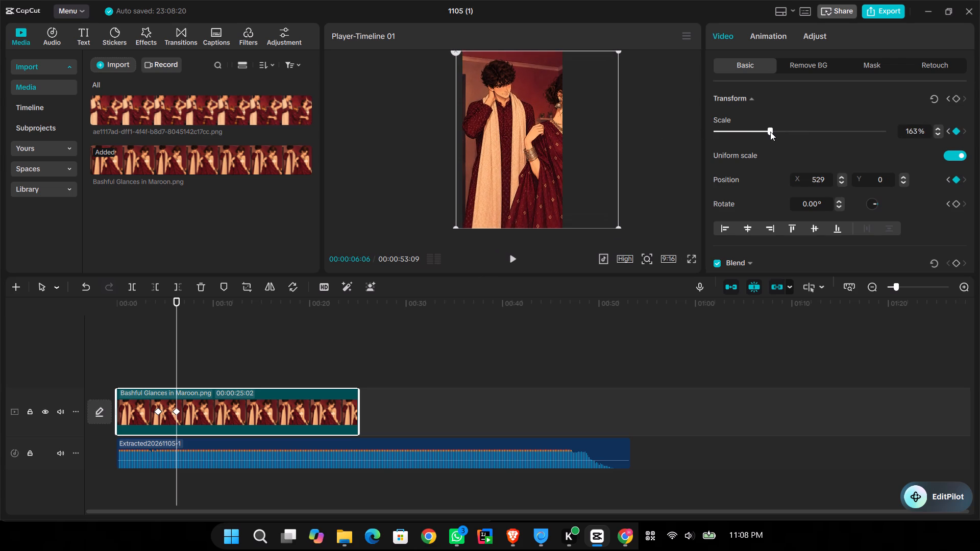
drag(535, 169, 503, 170)
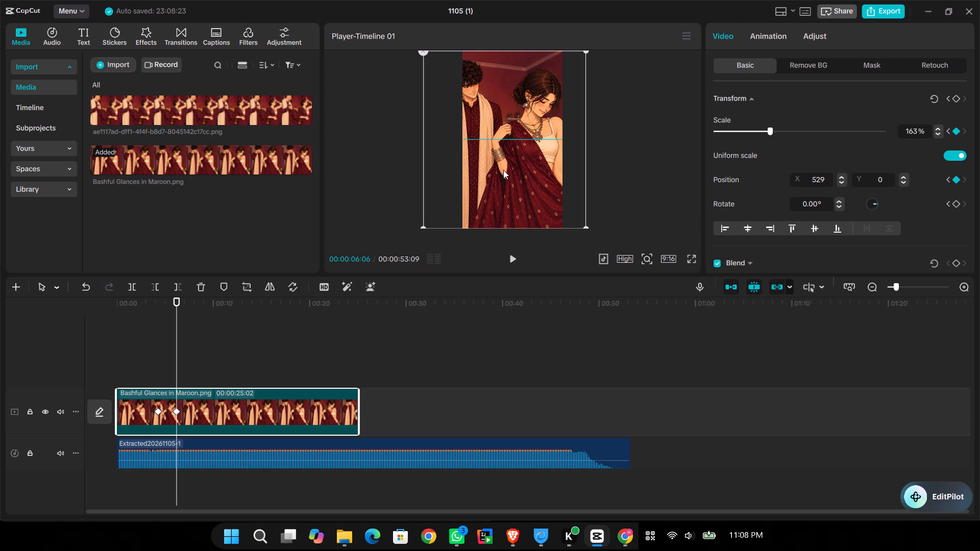
drag(503, 170, 506, 169)
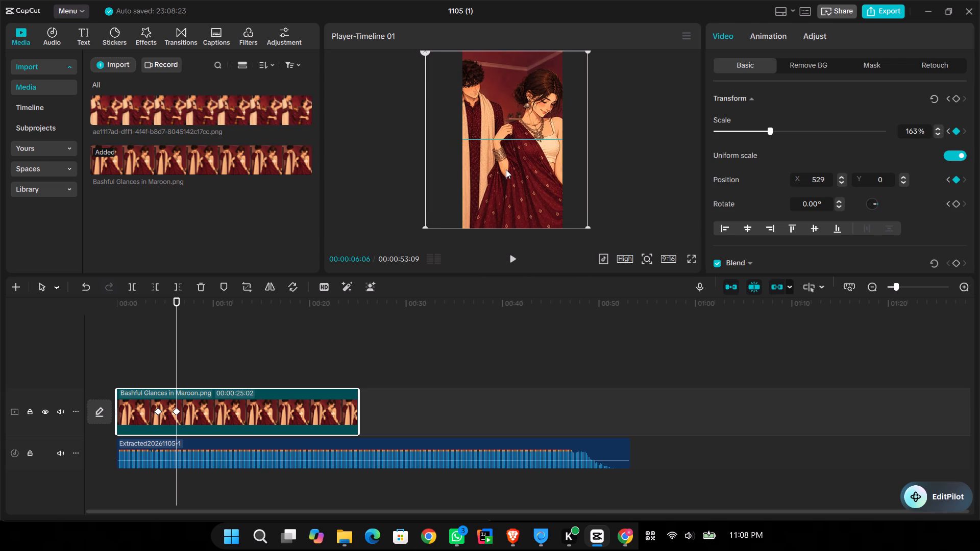
drag(506, 169, 510, 169)
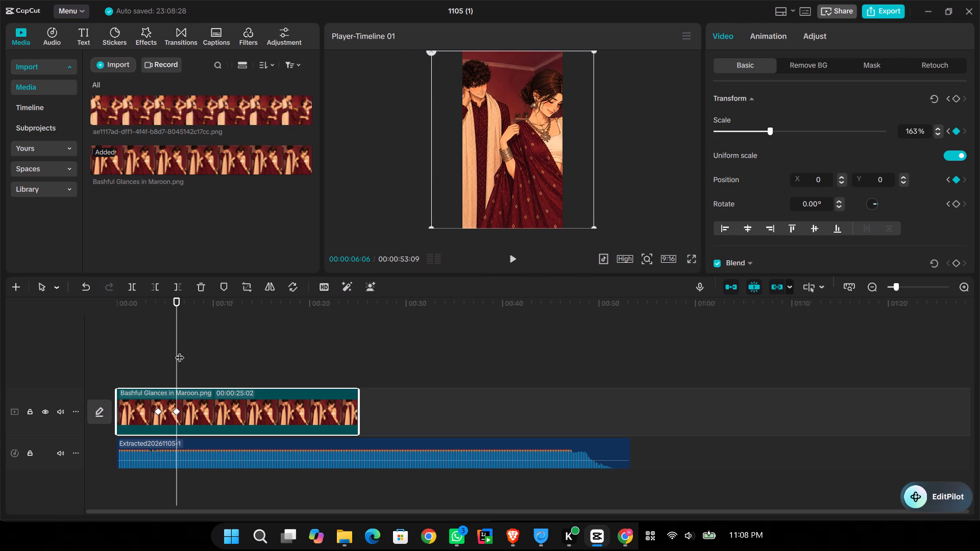
Play the video from the start and replay the man-to-couple zoom-out to check its timing against the audio.
click(180, 351)
drag(180, 351, 57, 357)
key(space)
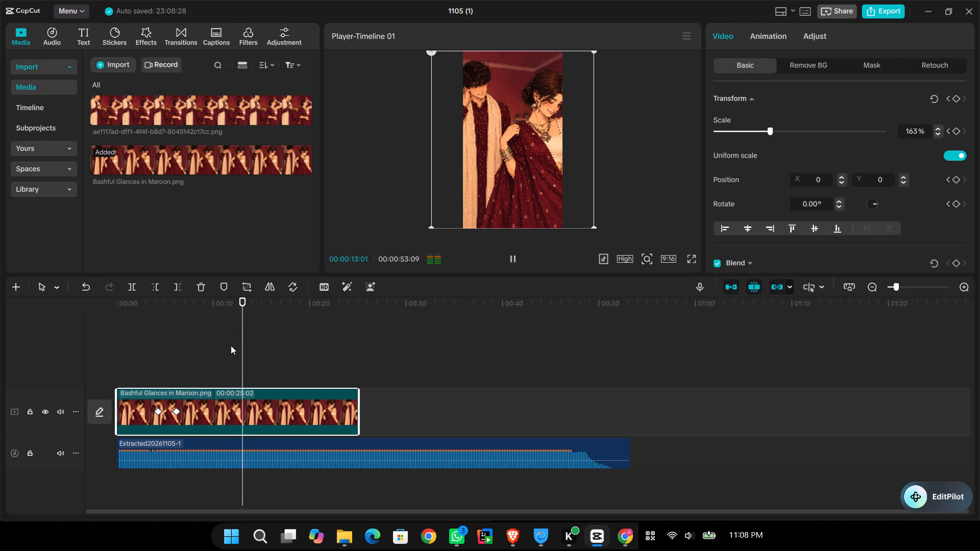
click(175, 375)
drag(175, 375, 156, 375)
key(space)
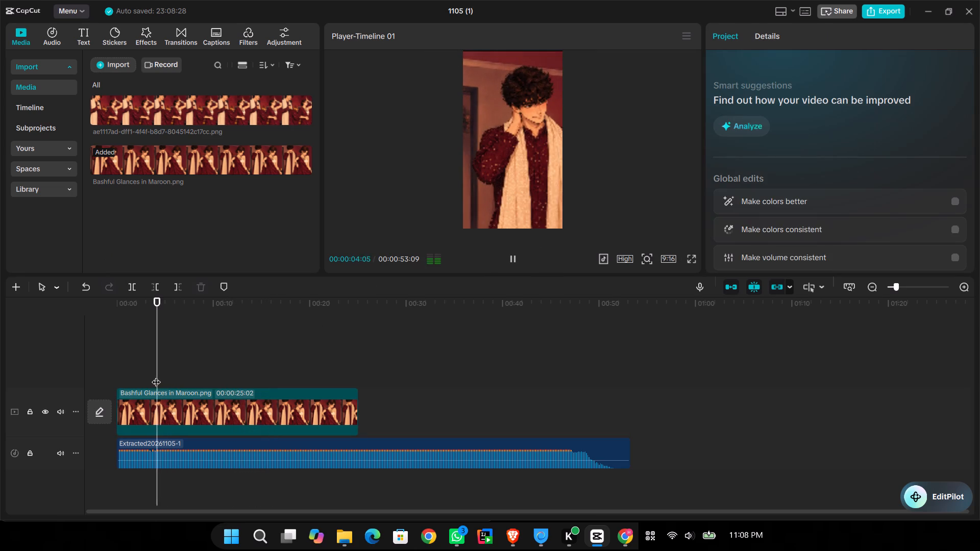
Pause at 00:00:12:11 and keyframe the picture clip at 205% scale, position X -744, Y -234, framing the woman.
click(180, 404)
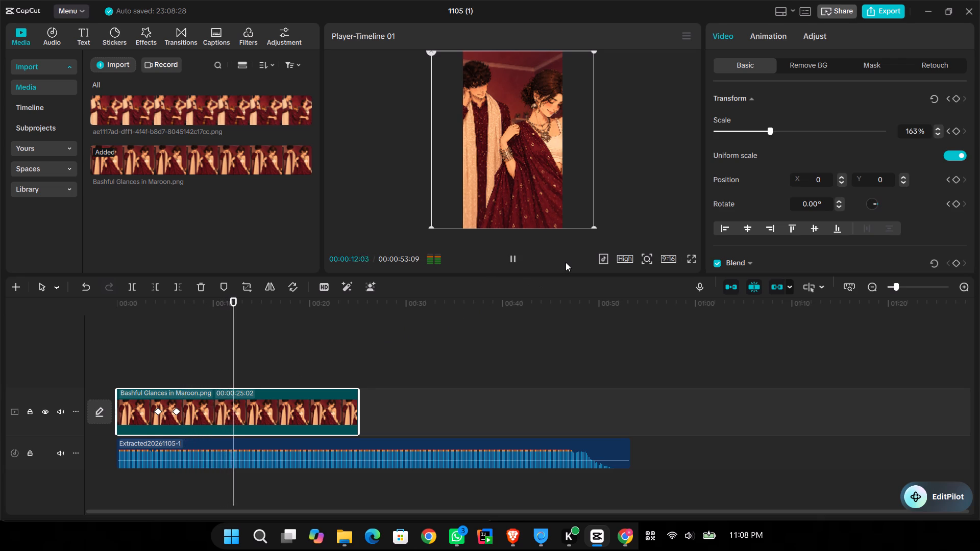
key(space)
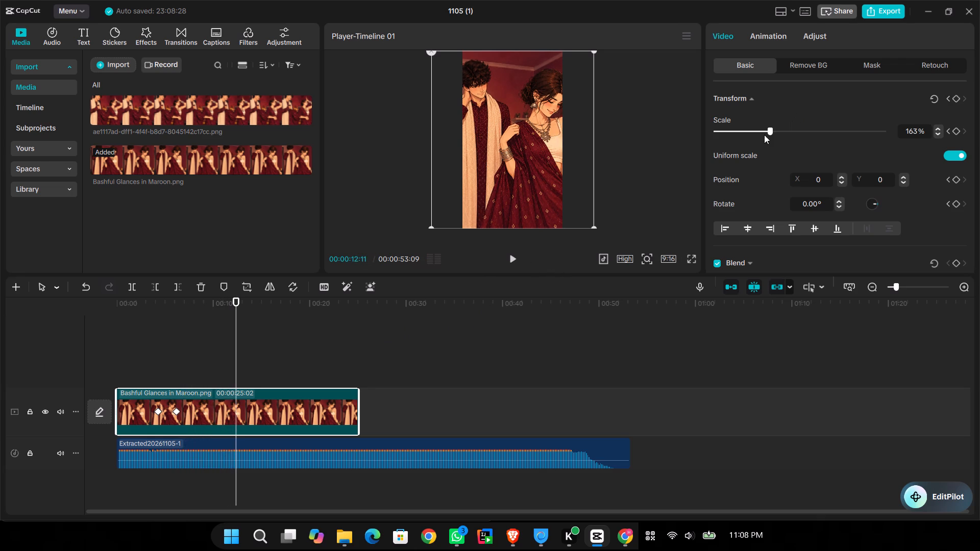
scroll(872, 144, up, 4)
drag(775, 134, 780, 134)
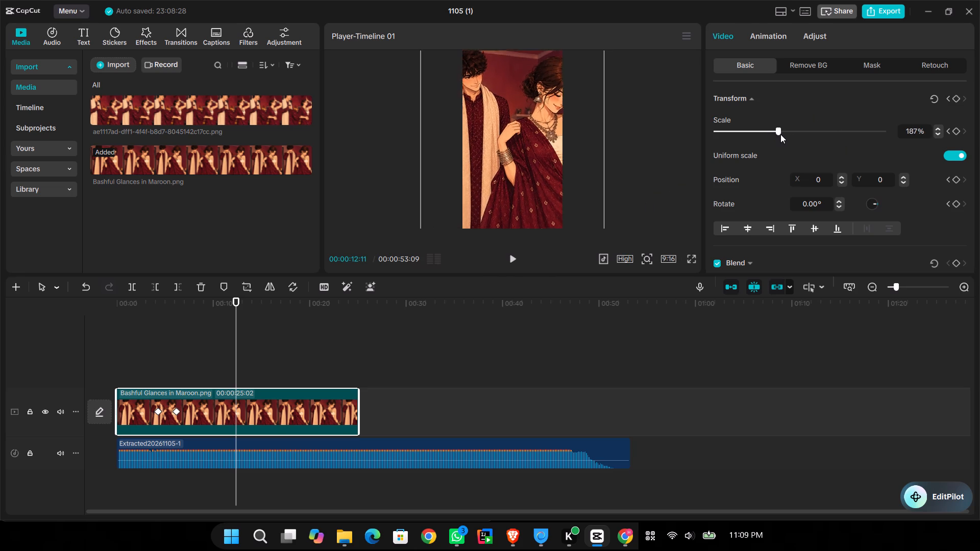
drag(780, 134, 785, 135)
drag(522, 170, 520, 178)
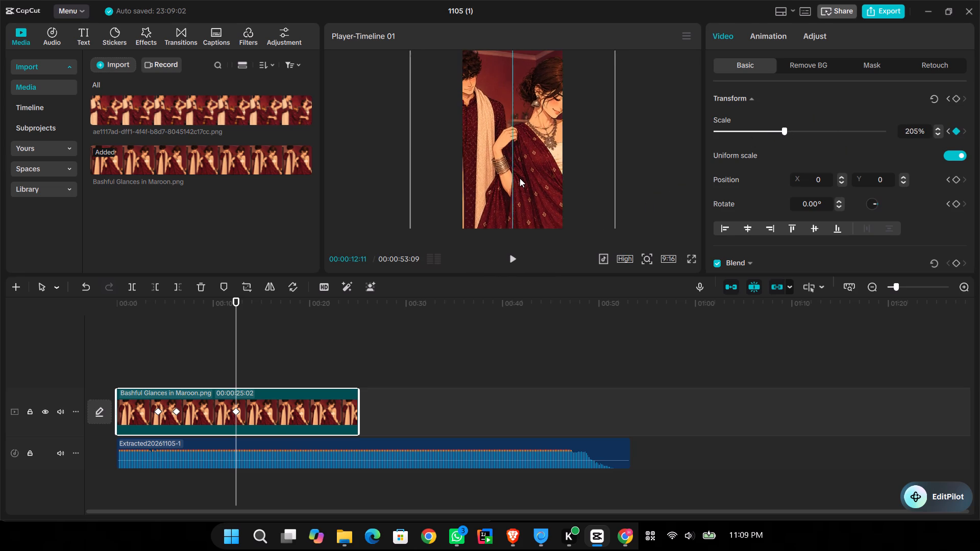
drag(520, 178, 511, 186)
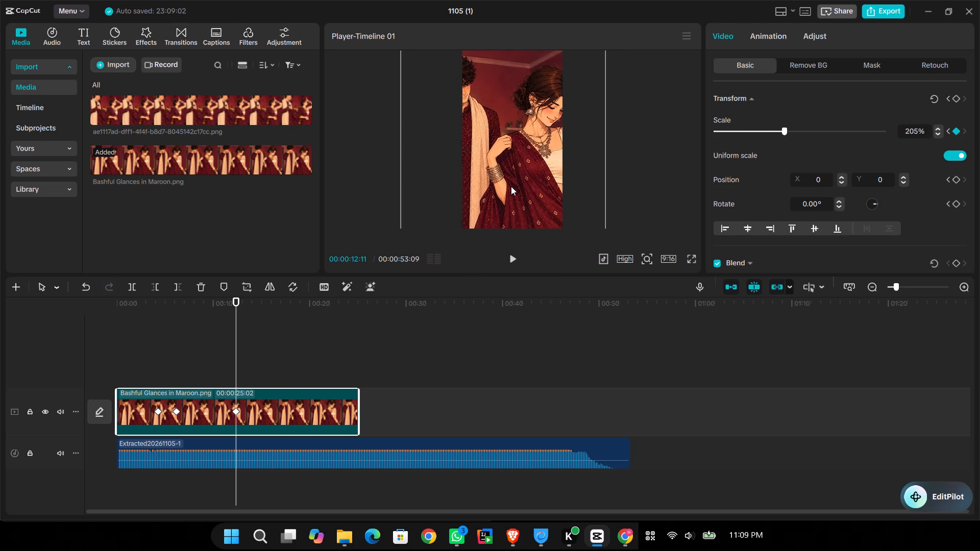
drag(511, 186, 498, 182)
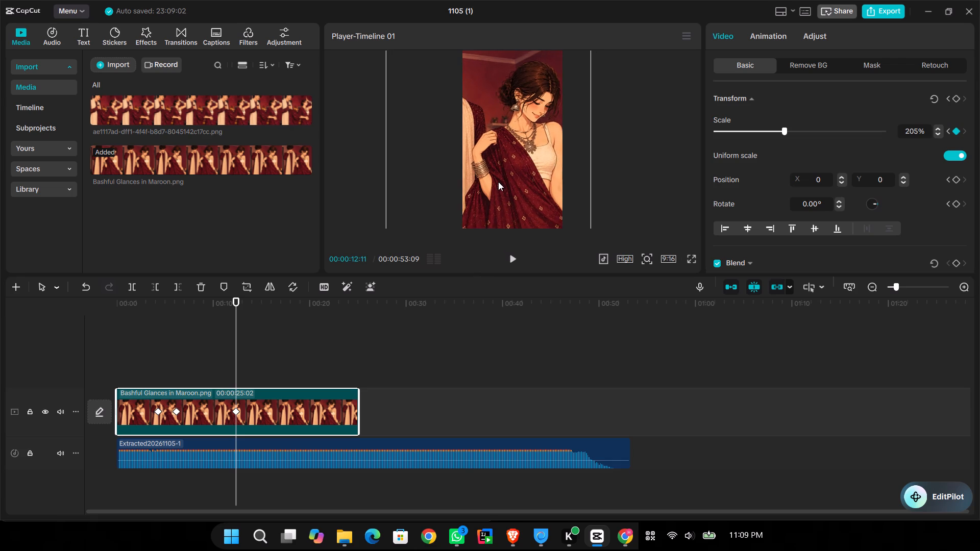
drag(498, 182, 491, 182)
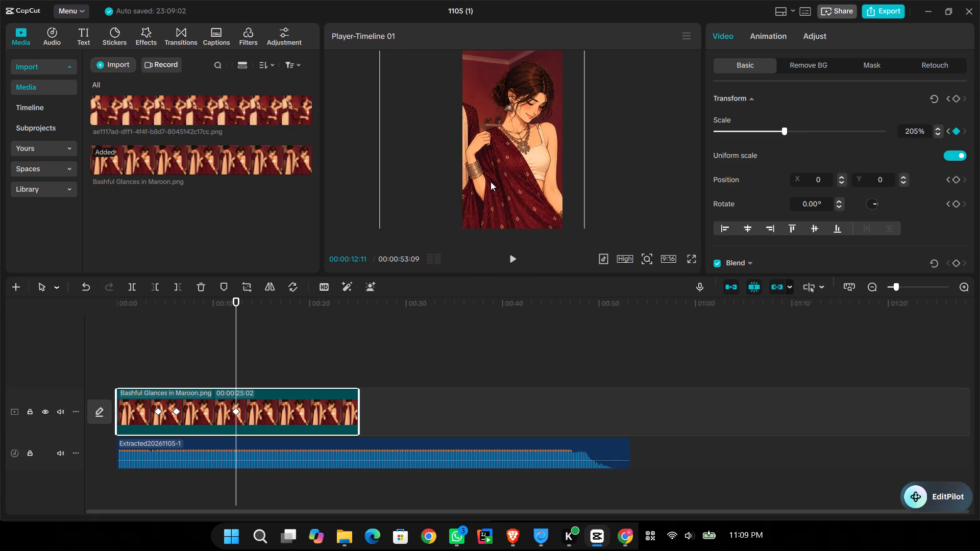
drag(491, 182, 487, 182)
scroll(779, 167, up, 3)
scroll(845, 150, up, 2)
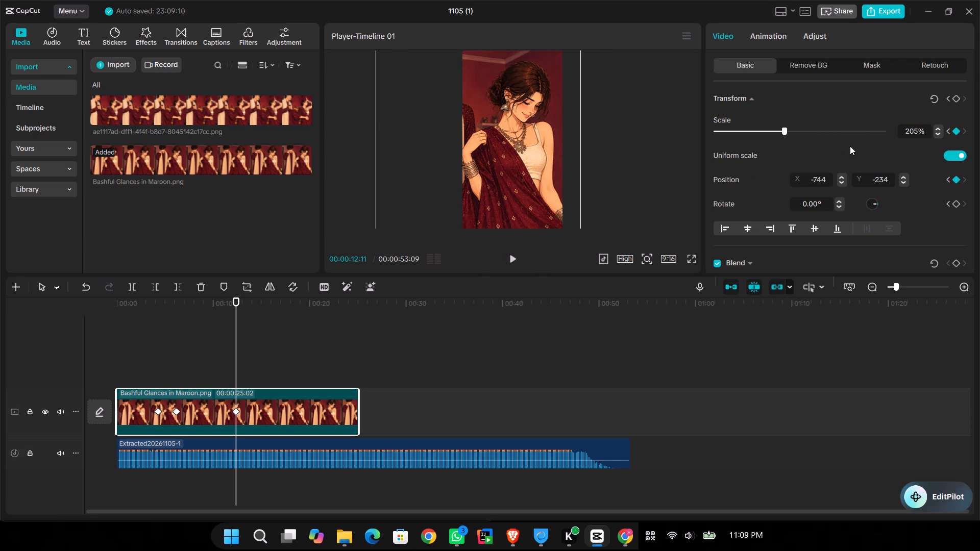
scroll(853, 118, up, 2)
At 00:00:17:14, keyframe the picture clip at 178% scale and position X -117, Y -180, bringing the man back into frame.
click(285, 358)
click(511, 171)
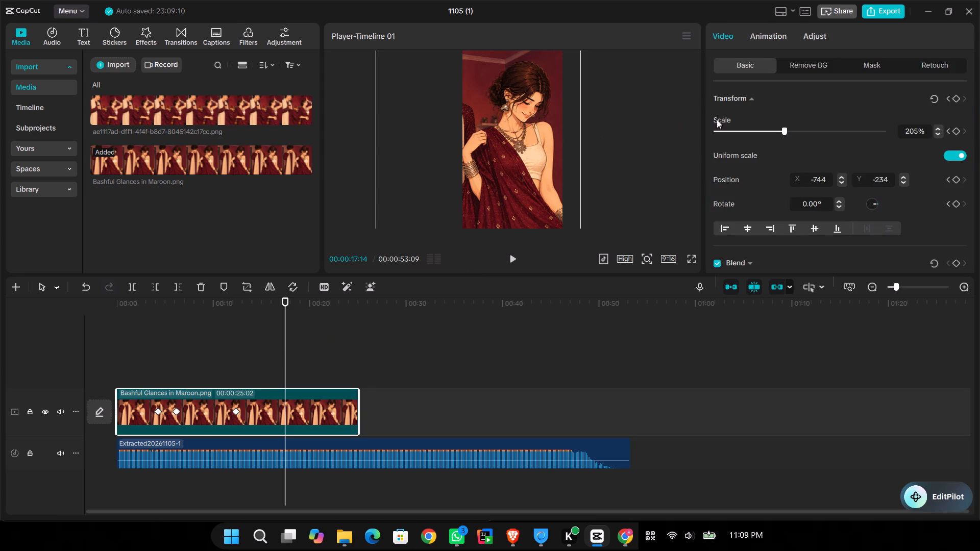
drag(780, 129, 775, 131)
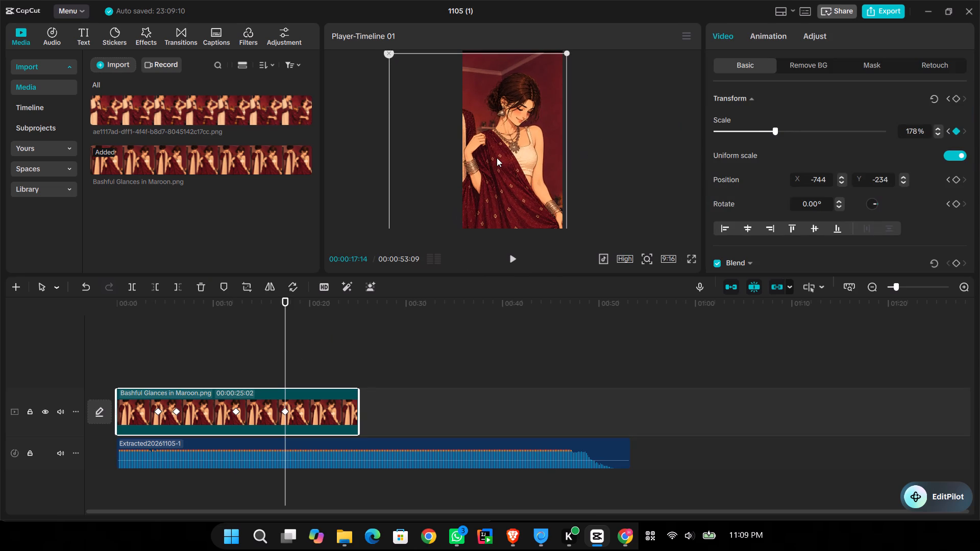
drag(497, 158, 523, 154)
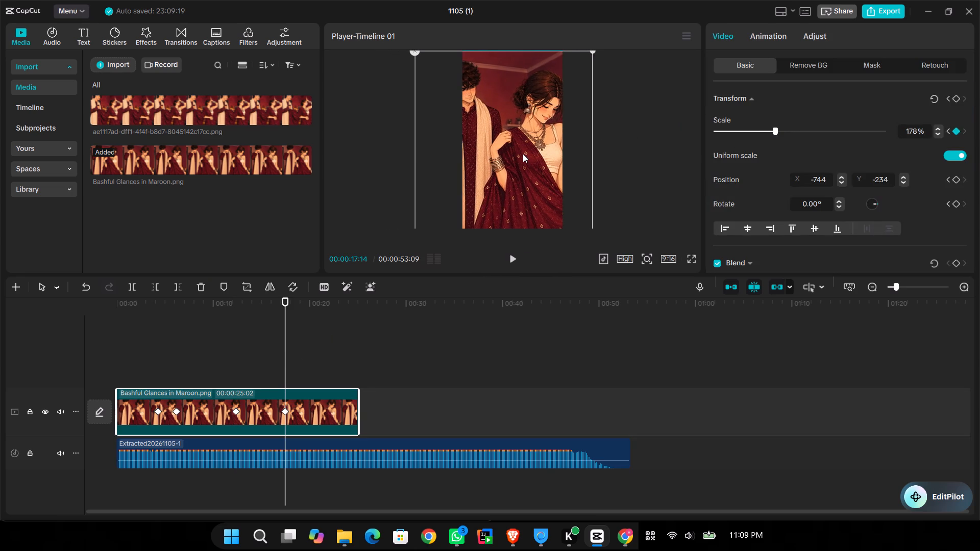
drag(523, 154, 526, 153)
At 00:00:23:25, keyframe the picture clip at 163% scale and position X -76, Y 0, filling the frame's height.
click(339, 363)
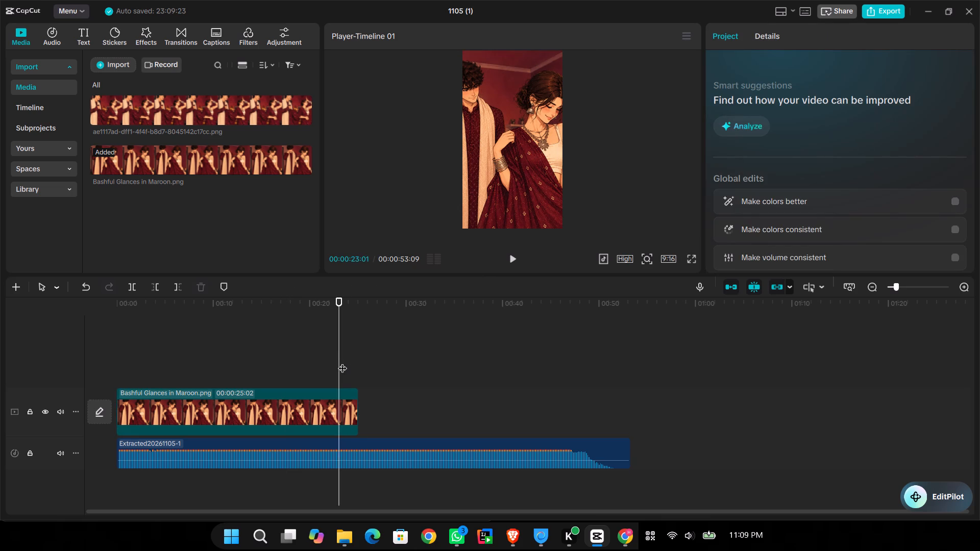
click(342, 362)
click(479, 178)
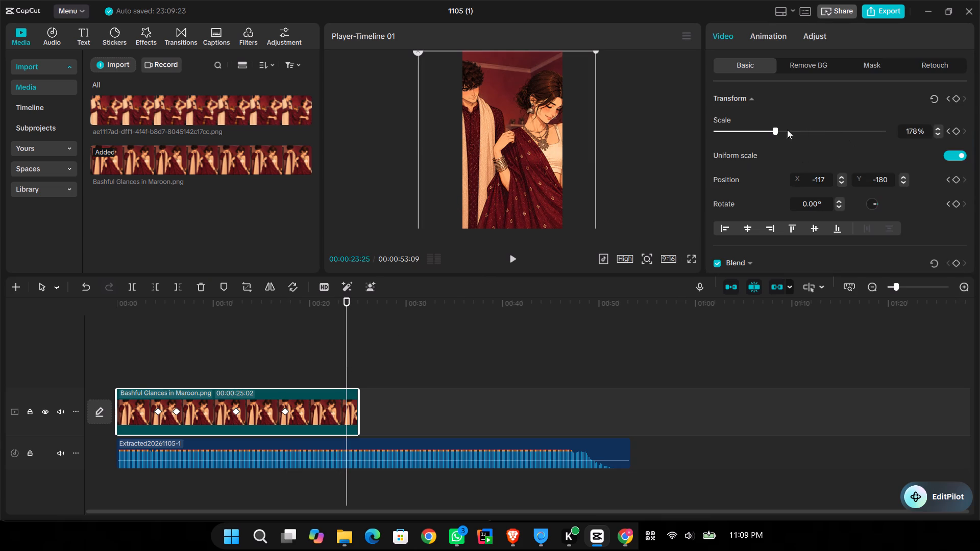
drag(772, 130, 768, 132)
drag(514, 191, 516, 185)
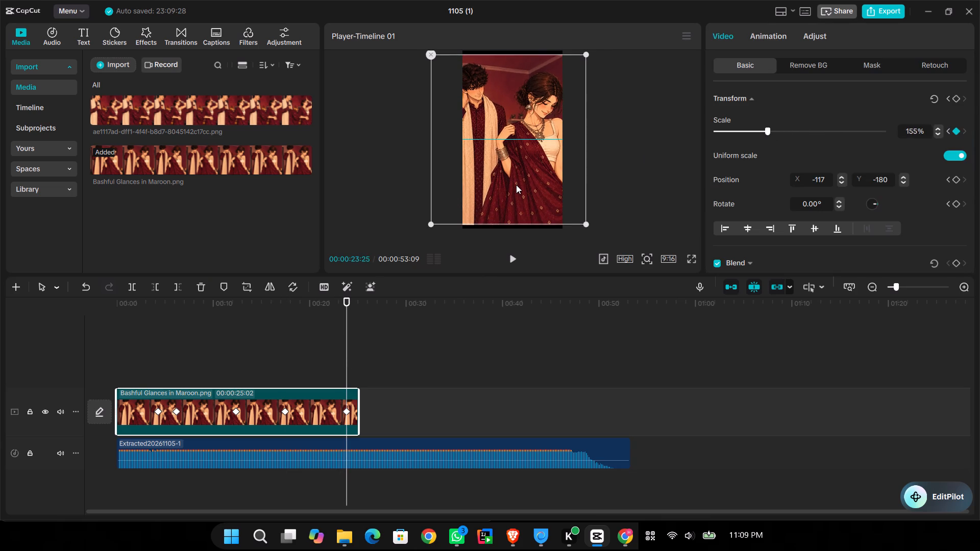
drag(516, 185, 517, 185)
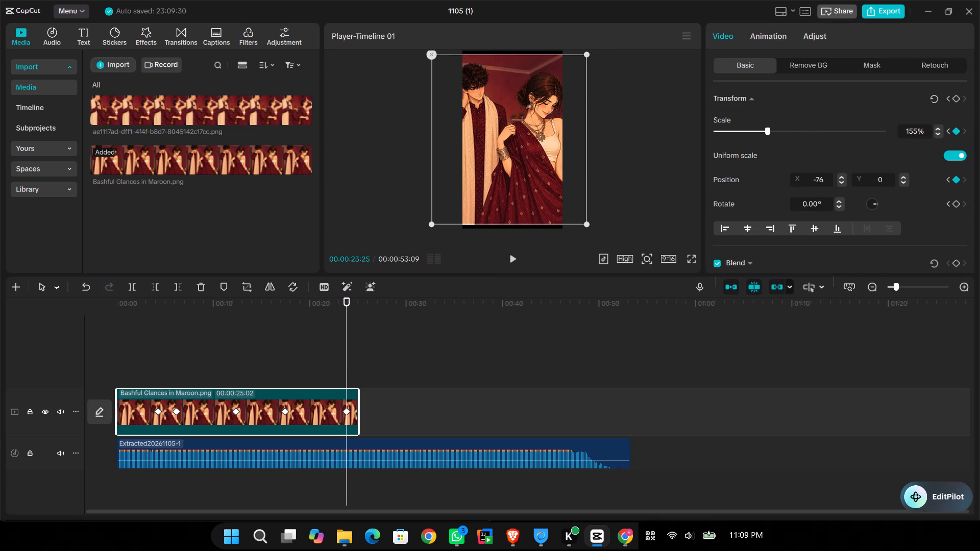
triple_click(938, 129)
triple_click(938, 129)
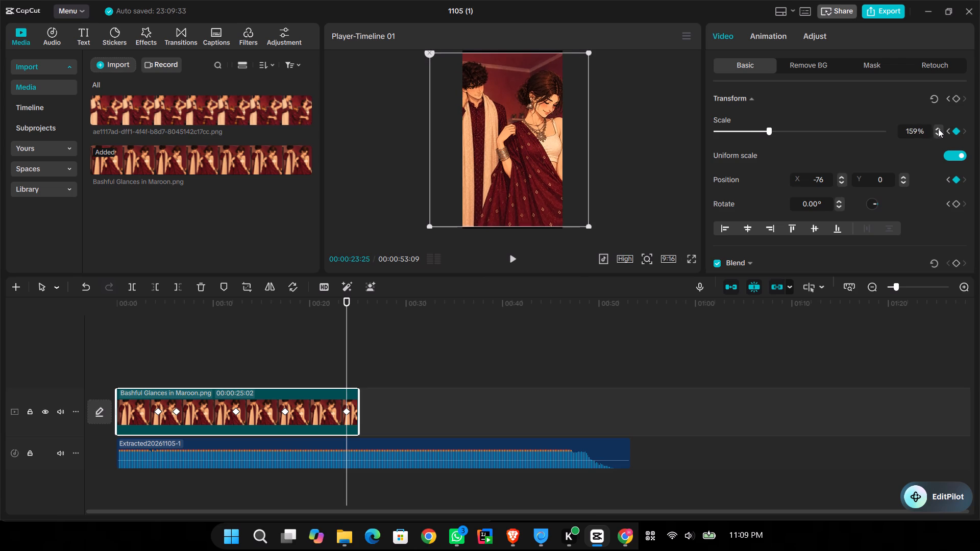
double_click(938, 129)
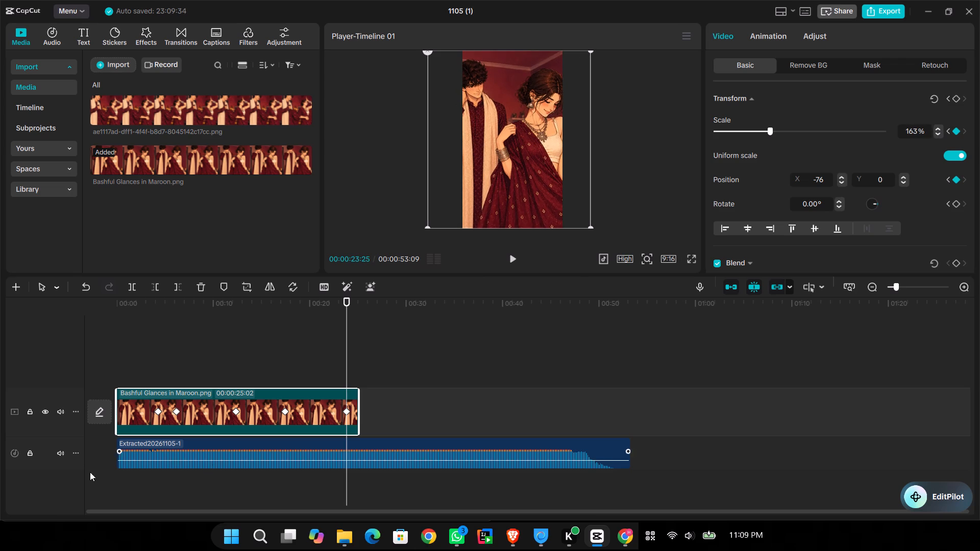
Play the video full screen from the start to review the keyframed zooms and pans, stopping past the picture clip's end.
click(228, 342)
drag(228, 342, 0, 357)
key(space)
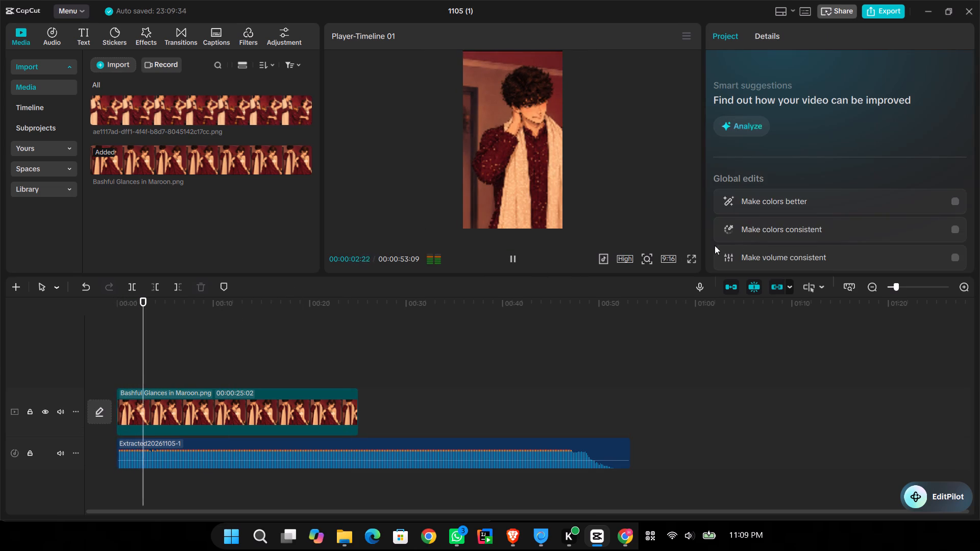
click(687, 253)
click(687, 253)
click(689, 262)
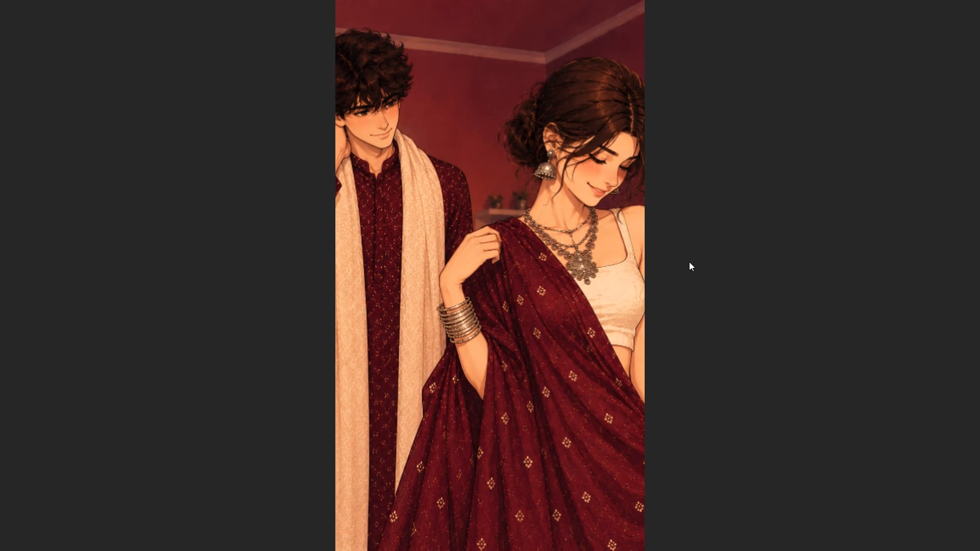
click(506, 272)
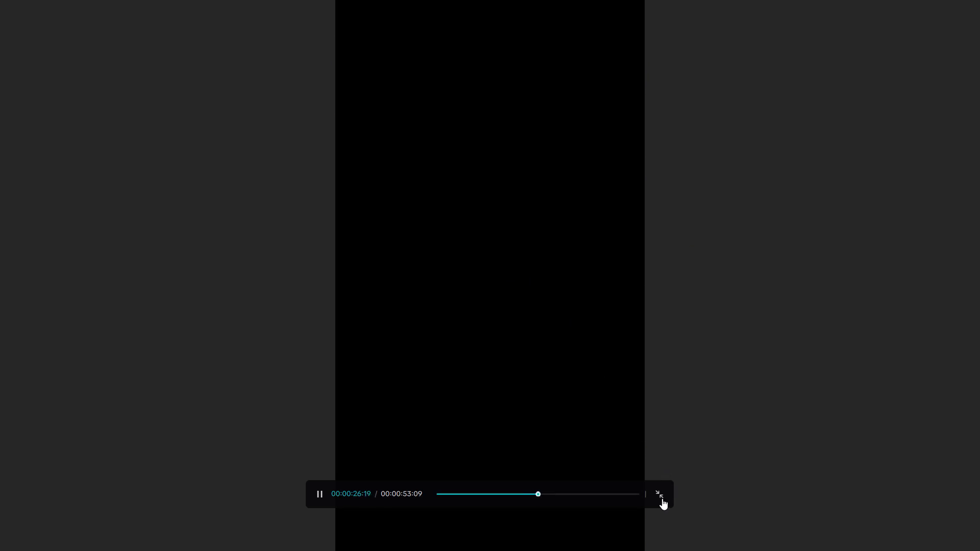
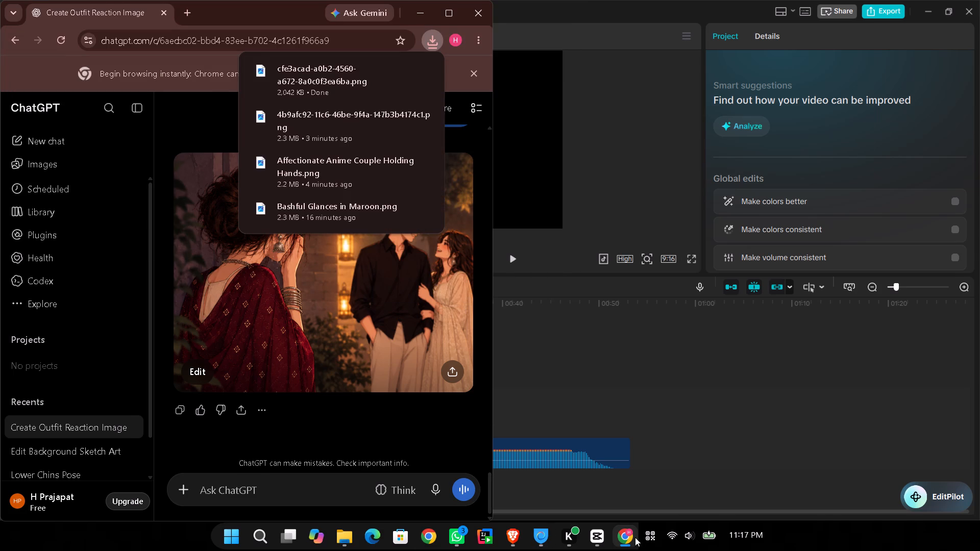
Switch to CapCut and import the cfe3acad image of the girl crying near the happy couple from the Desktop's edit pic folder.
click(597, 539)
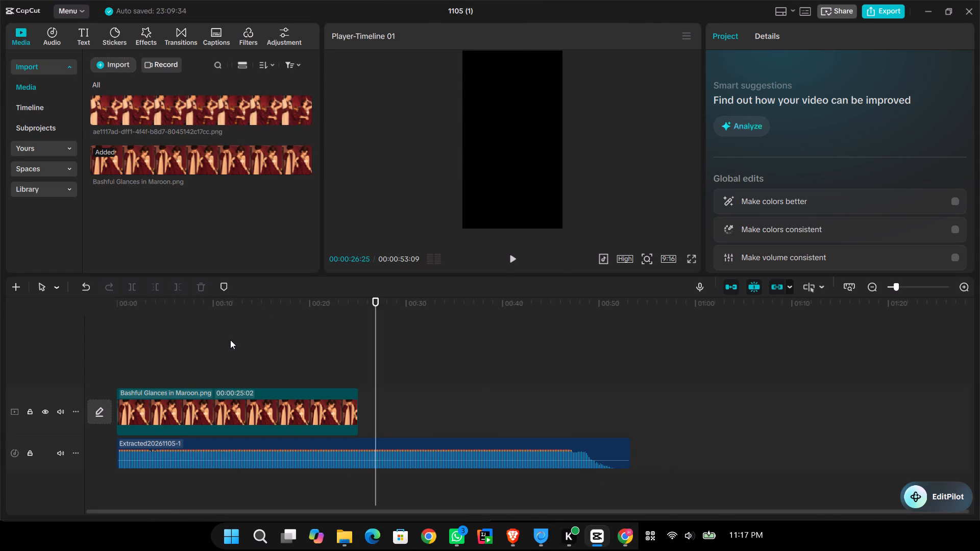
click(230, 340)
drag(230, 340, 208, 349)
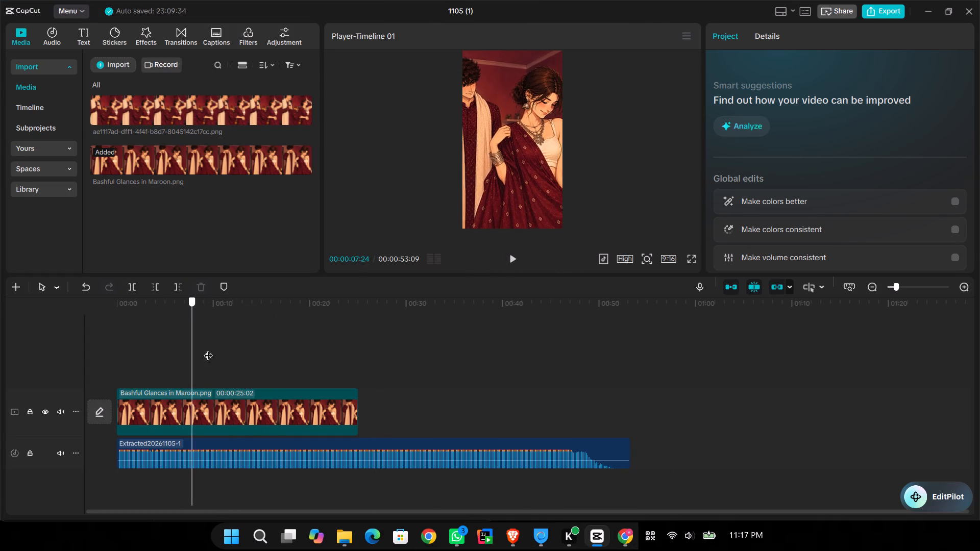
drag(208, 349, 264, 356)
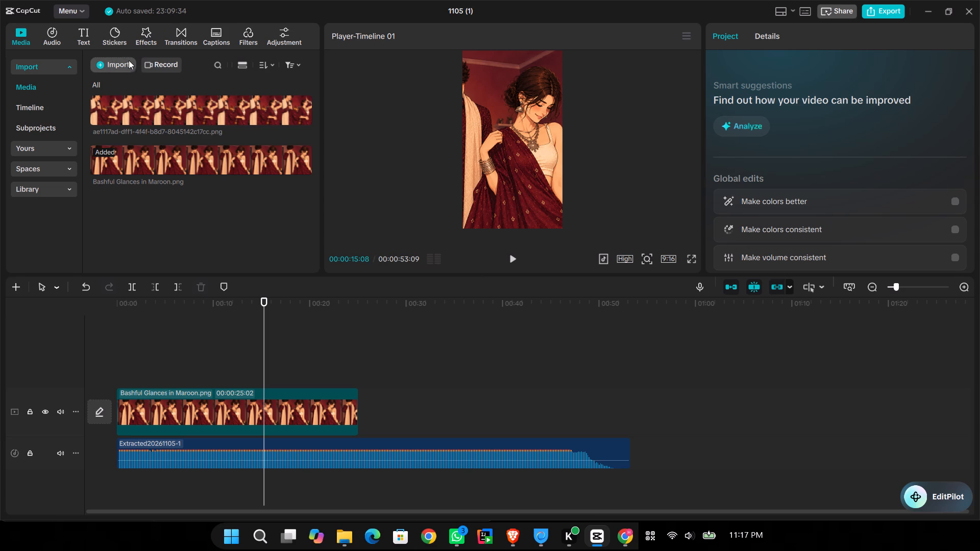
click(126, 62)
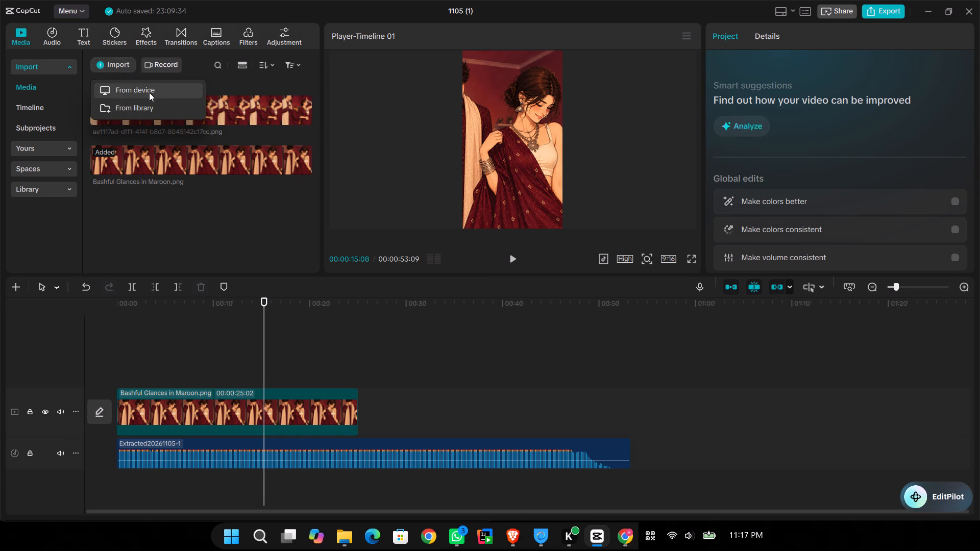
click(149, 92)
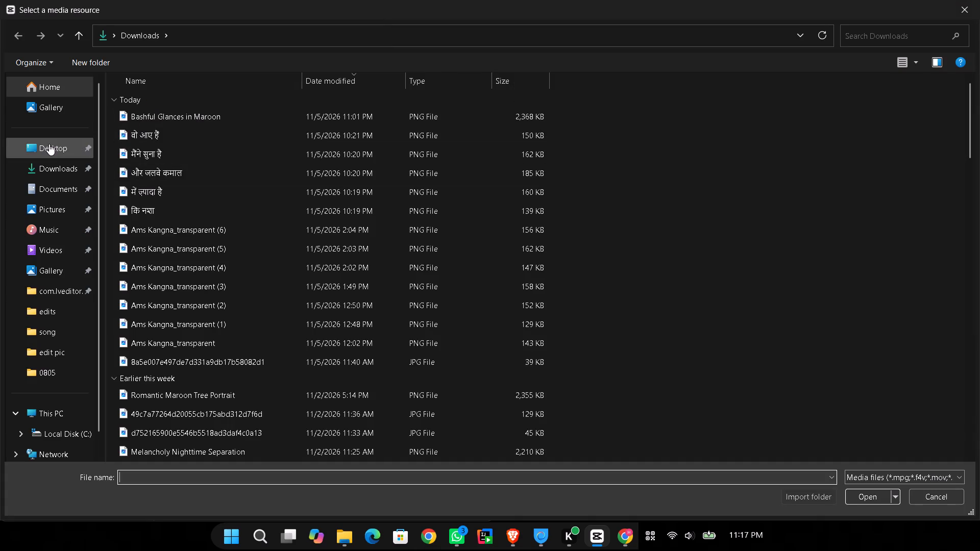
click(49, 144)
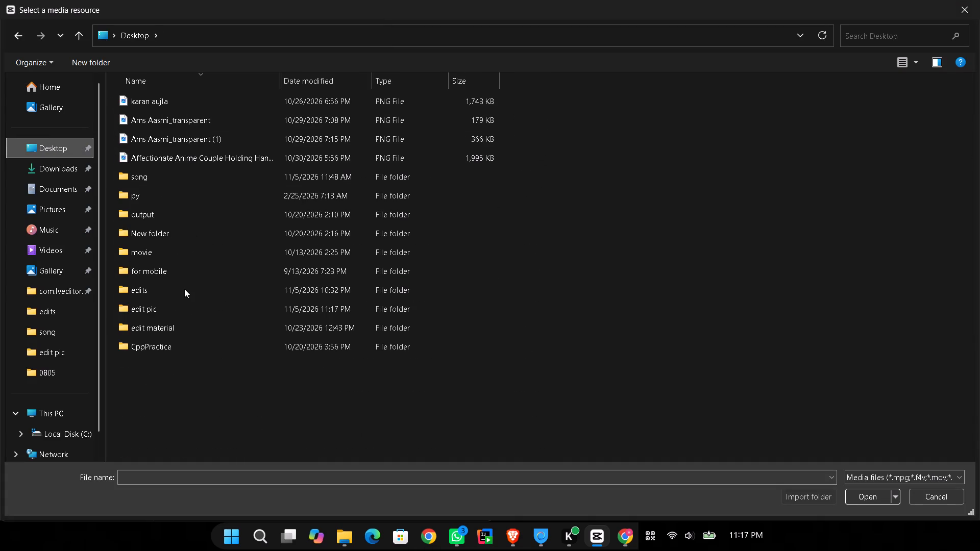
double_click(167, 316)
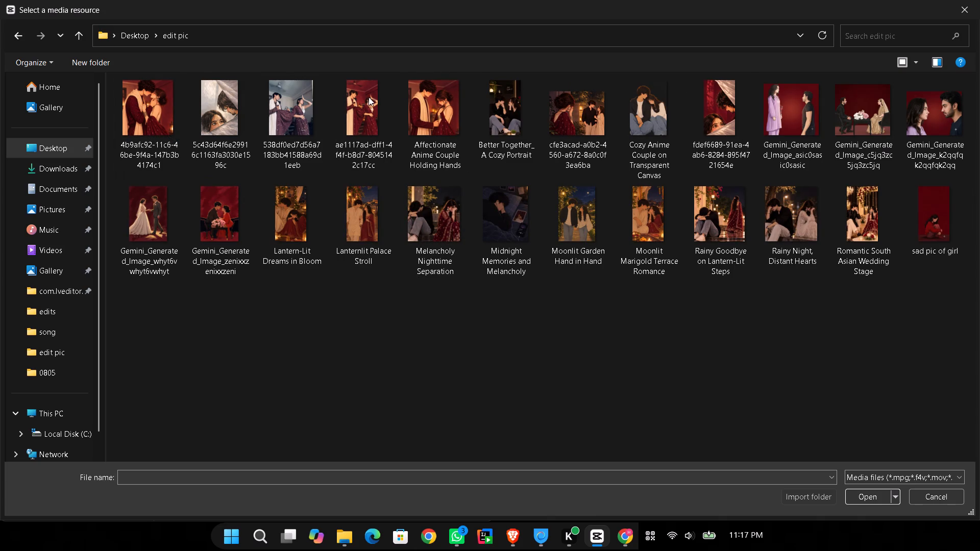
double_click(599, 124)
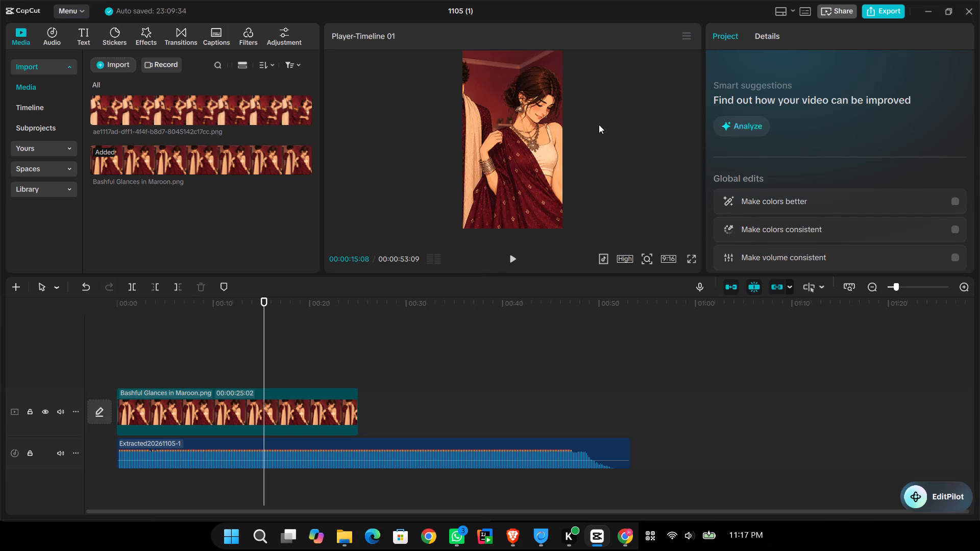
Place the cfe3acad image directly after the Bashful Glances clip on the main track and stretch it to 00:00:26:05.
drag(233, 207, 406, 394)
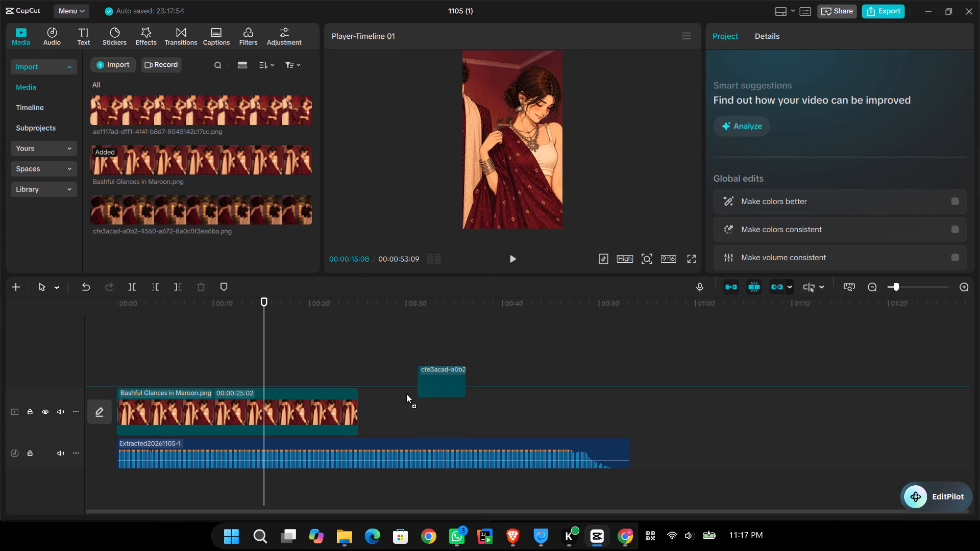
drag(406, 394, 398, 405)
click(378, 343)
drag(377, 354, 357, 352)
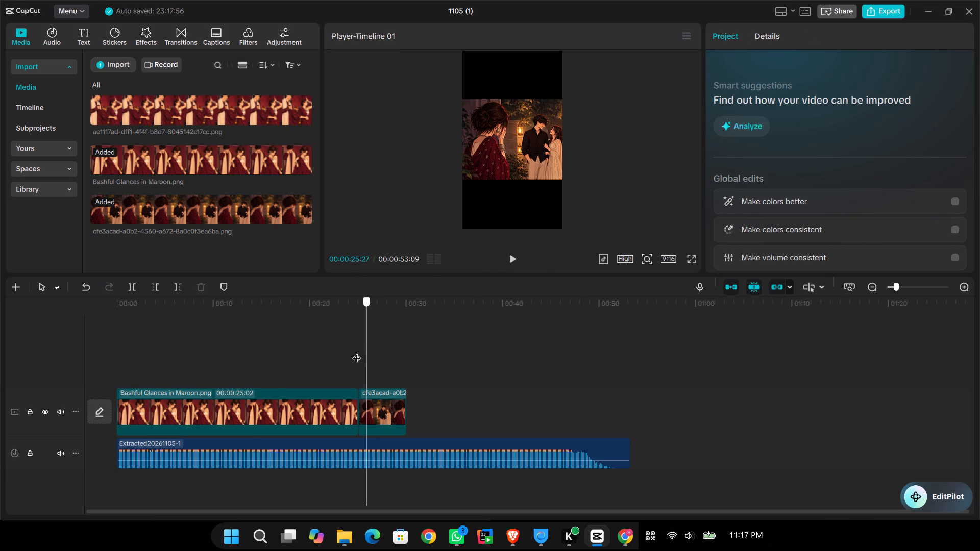
drag(357, 352, 353, 352)
click(368, 405)
drag(407, 411, 503, 422)
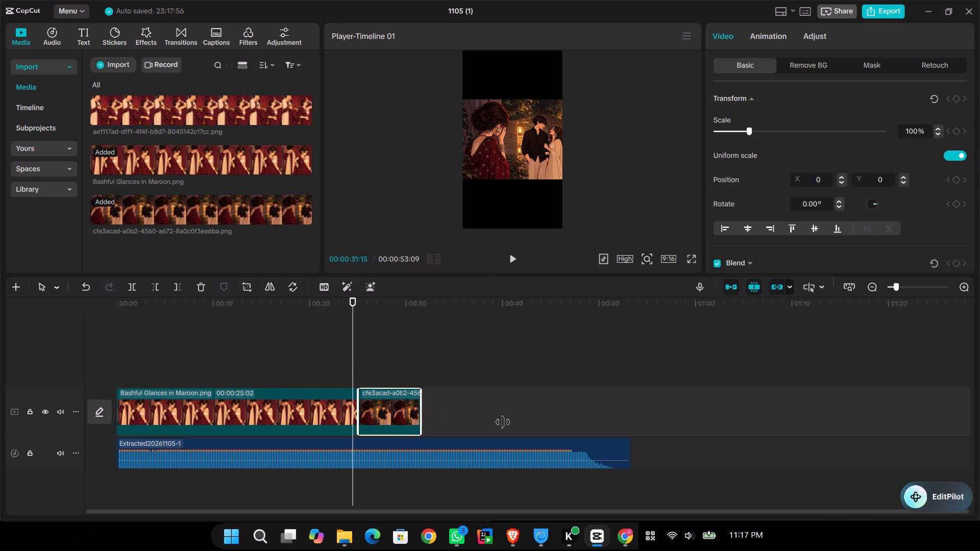
drag(503, 422, 608, 423)
Extend the start of the extracted audio so it runs from 00:00 to 00:01:07:07, and play it from the beginning.
drag(348, 446, 482, 449)
click(253, 448)
drag(250, 447, 222, 446)
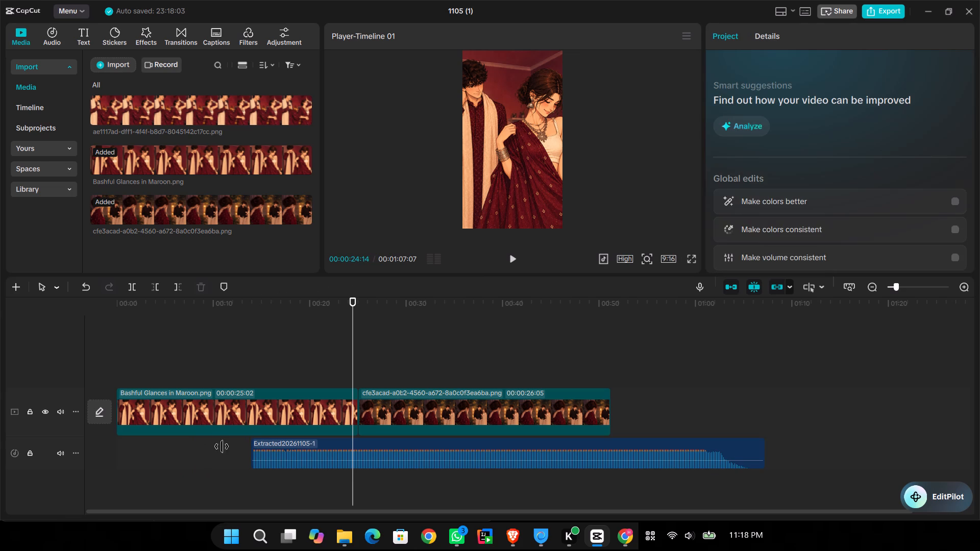
drag(222, 446, 72, 442)
click(286, 446)
drag(251, 444, 190, 442)
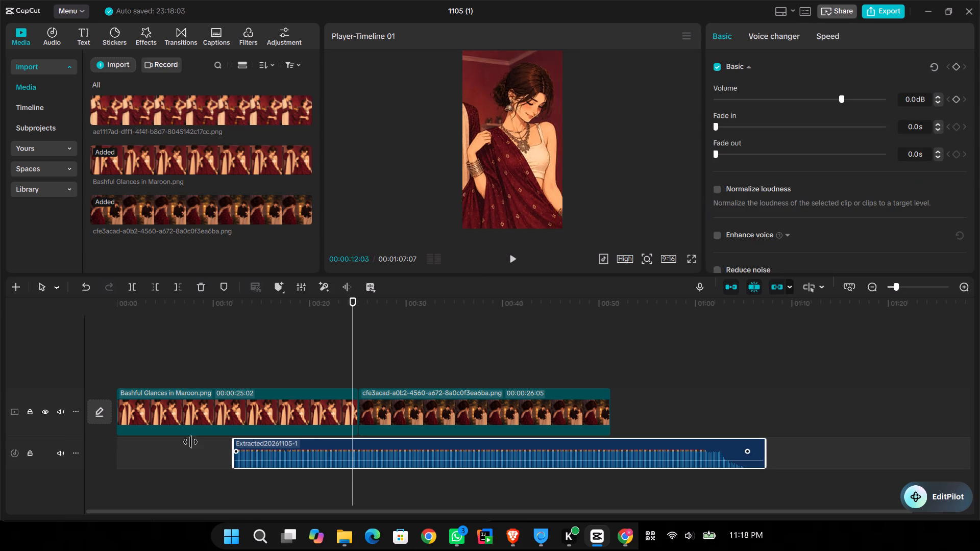
drag(190, 442, 98, 435)
click(141, 369)
drag(141, 369, 79, 365)
key(space)
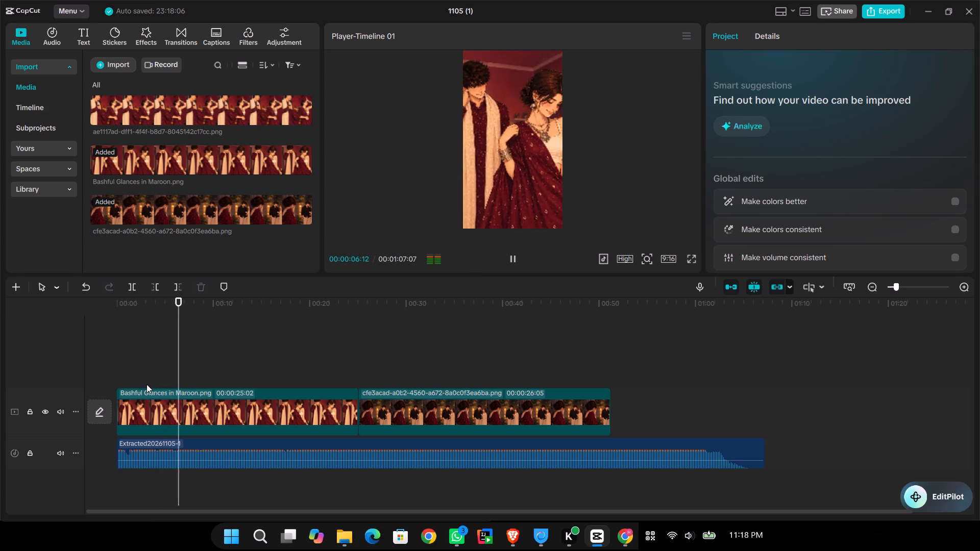
Move the Bashful Glances clip's keyframe at about 4 seconds to the clip's start and play back the result.
click(138, 366)
click(143, 404)
key(space)
key(space)
drag(157, 409, 150, 408)
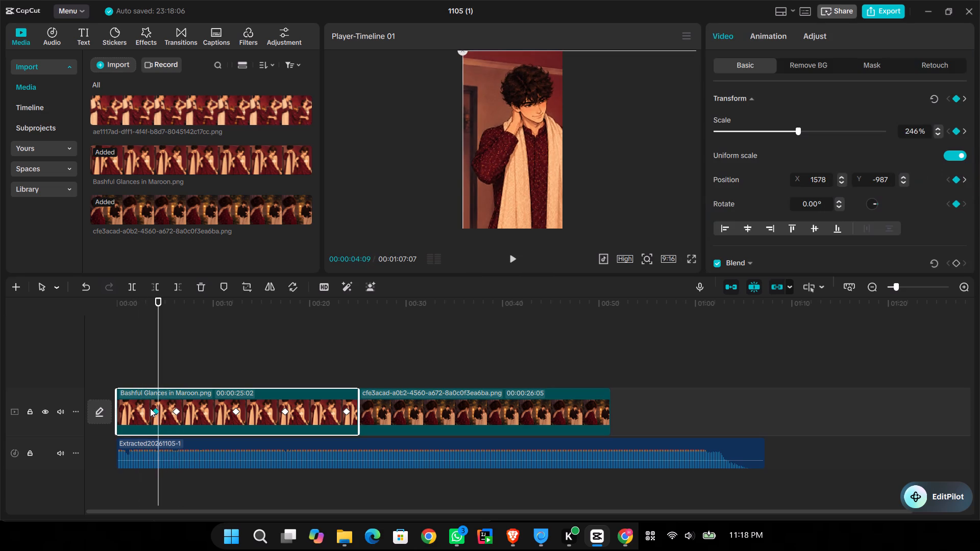
drag(150, 408, 114, 401)
click(121, 373)
drag(121, 373, 107, 373)
key(space)
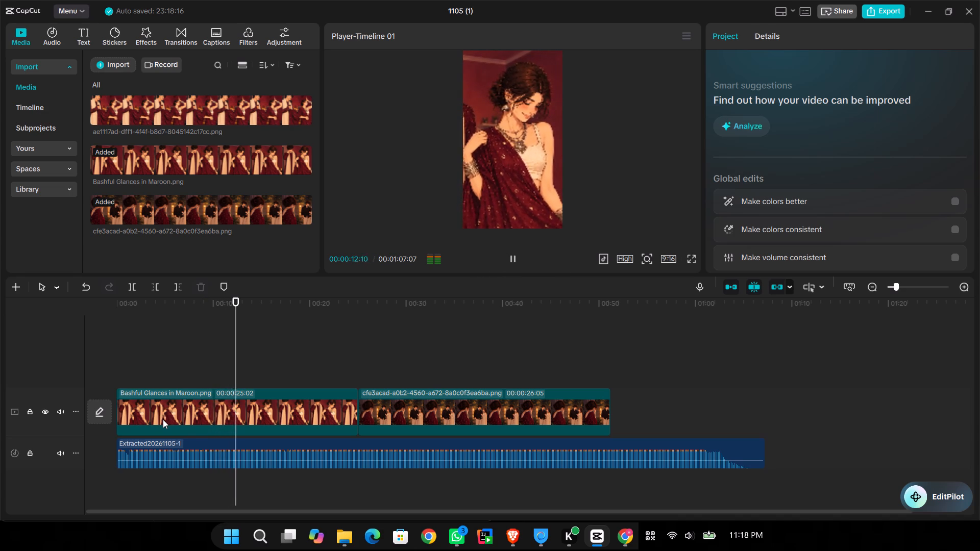
key(space)
Delete the Bashful Glances clip's keyframes at about 00:17:14, 00:12:11 and 00:23:25.
click(163, 419)
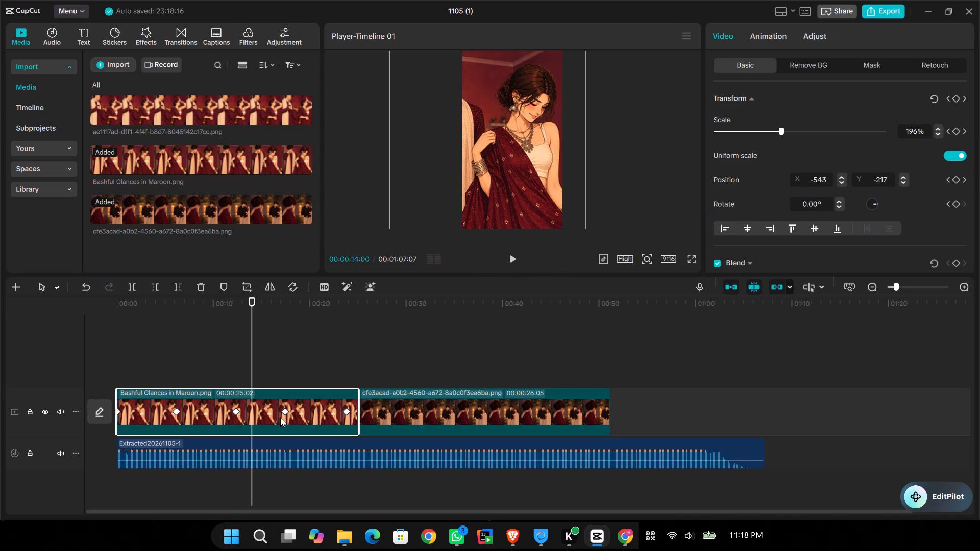
click(286, 409)
key(BackSpace)
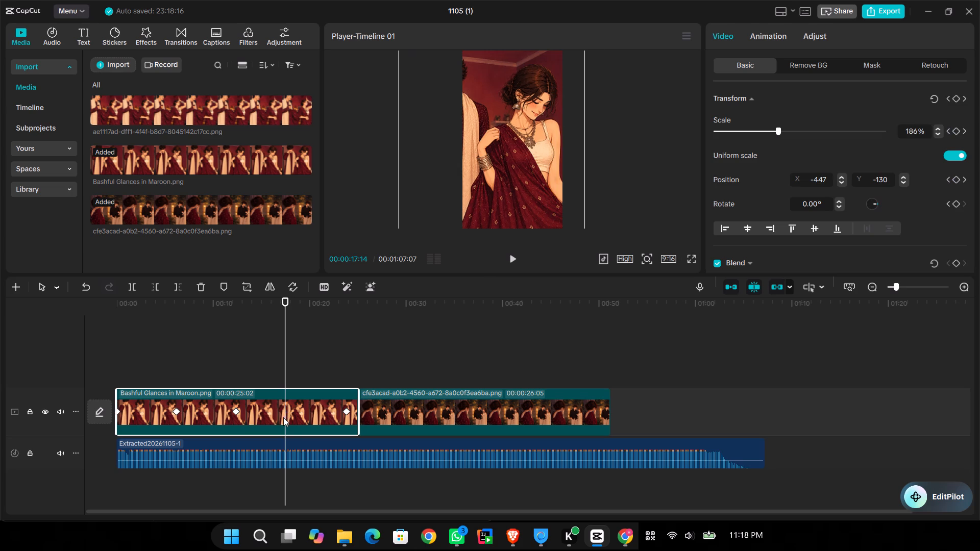
click(236, 412)
key(BackSpace)
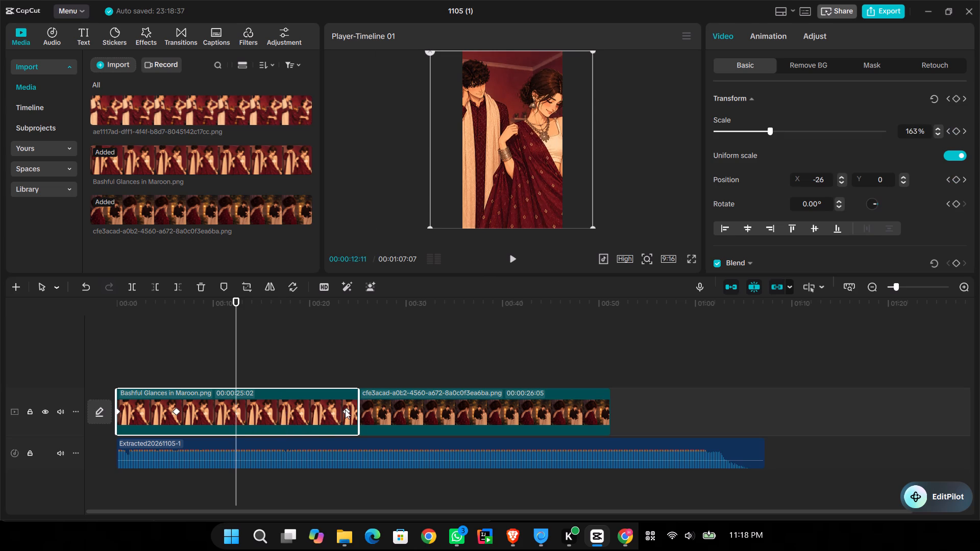
click(345, 410)
key(BackSpace)
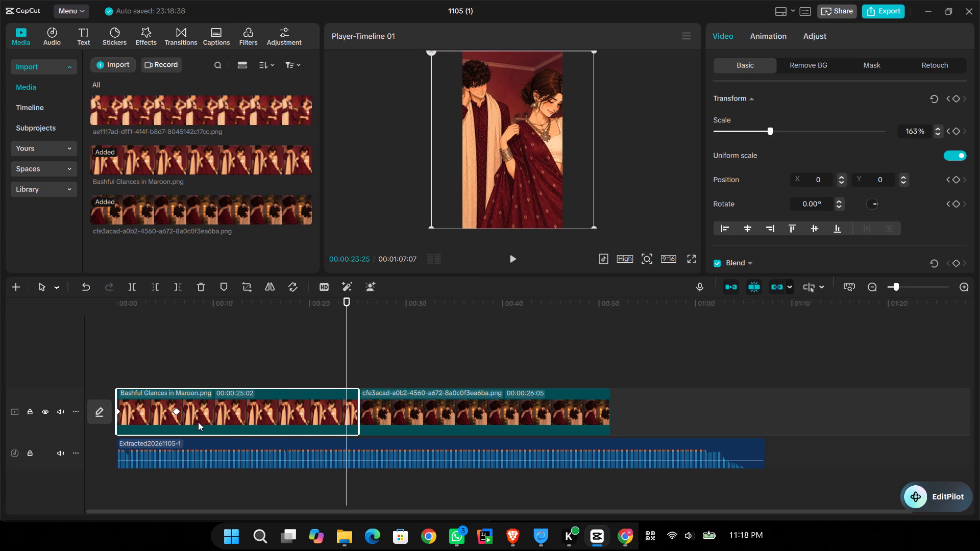
Move the Bashful Glances clip's remaining keyframe after the start to about 9.5 seconds and preview the slower zoom.
drag(175, 408, 205, 415)
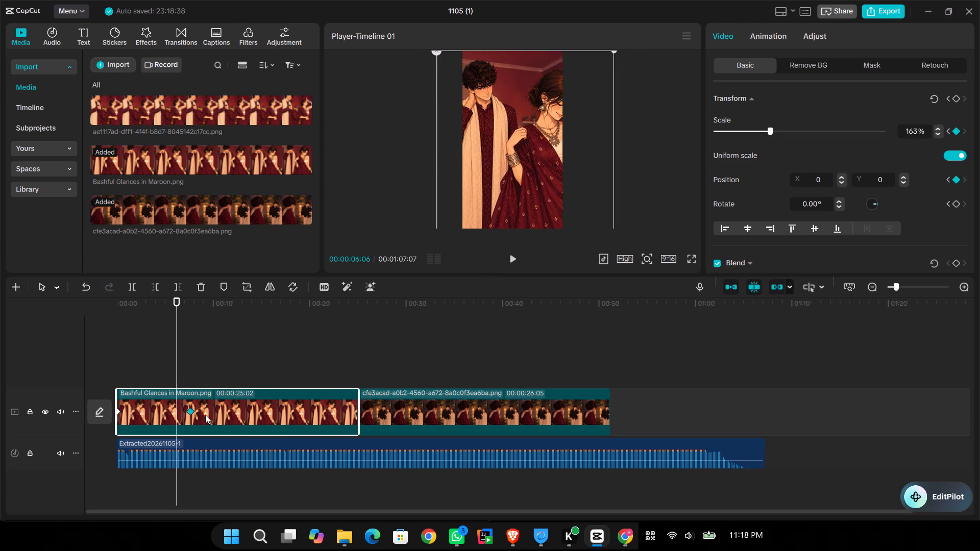
drag(205, 415, 209, 415)
click(226, 422)
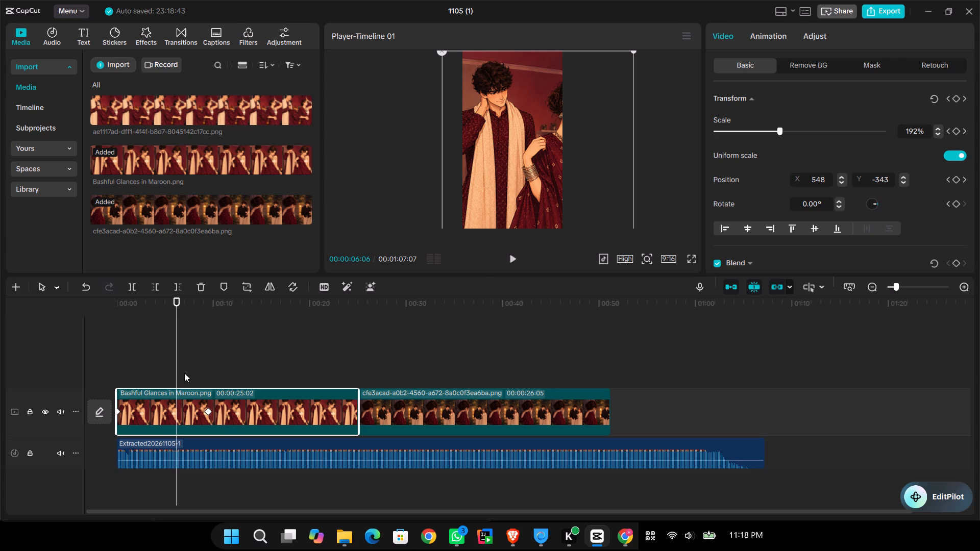
drag(176, 370, 87, 375)
key(space)
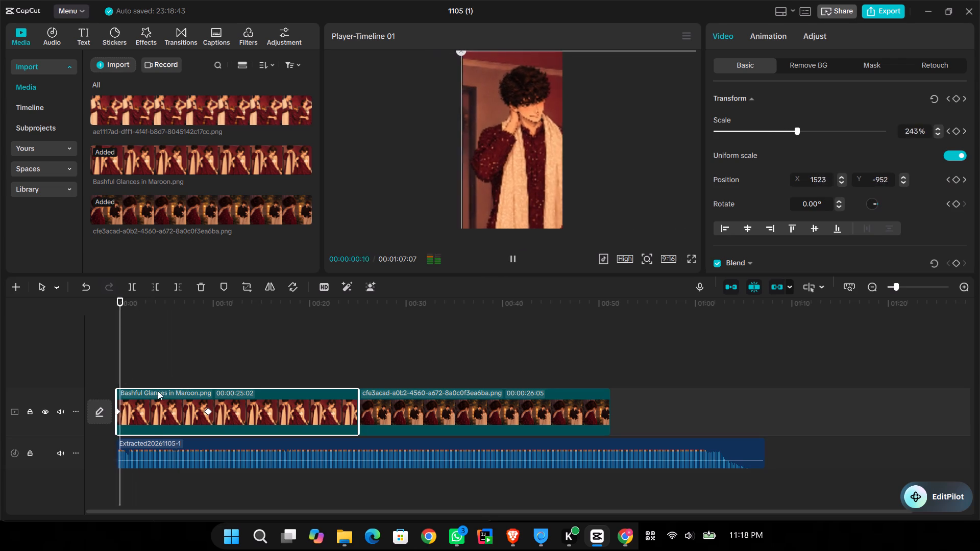
key(space)
Trim the audio's start at about 00:02:08, shift it back to 00:00 so it ends at 00:01:04:29, and preview it.
click(160, 449)
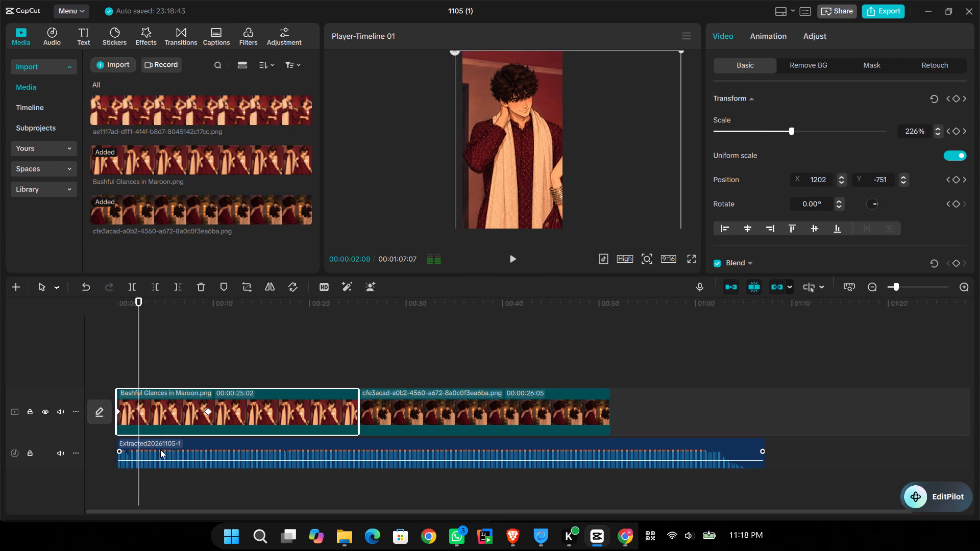
drag(116, 441, 126, 443)
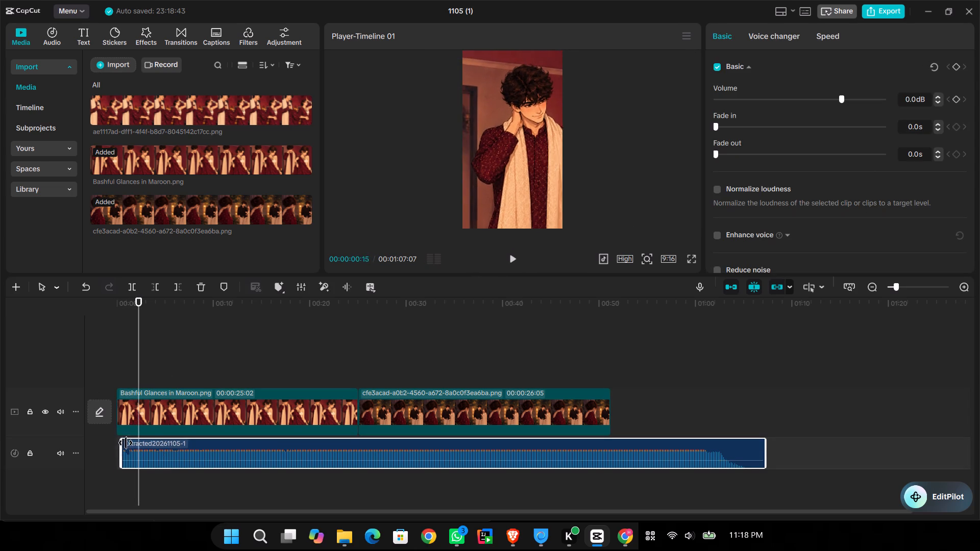
drag(126, 443, 142, 442)
drag(157, 442, 137, 441)
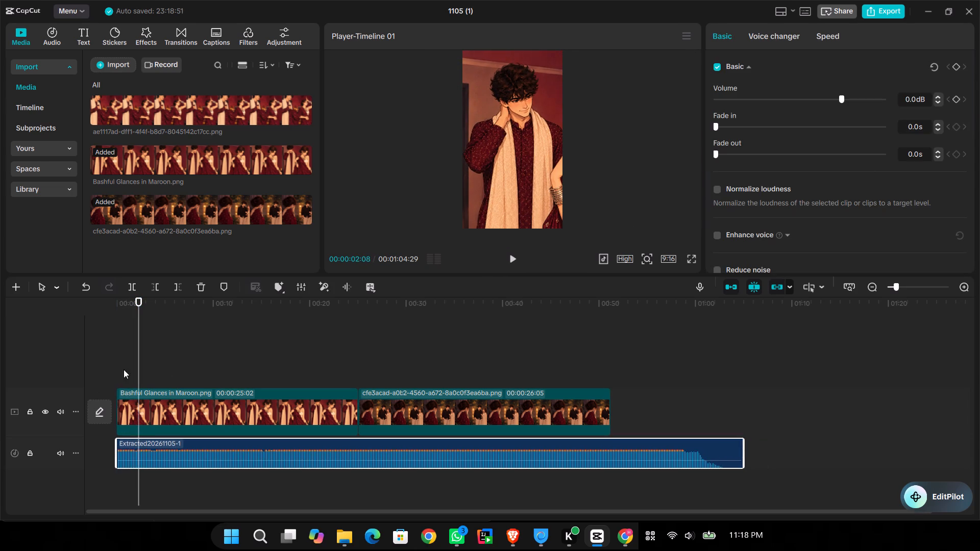
click(124, 369)
drag(124, 369, 103, 369)
key(space)
key(space)
Shift the audio to 00:00:25 and extend its start back to 00:00 so it ends at 00:01:05:24, and preview it.
drag(157, 439, 163, 439)
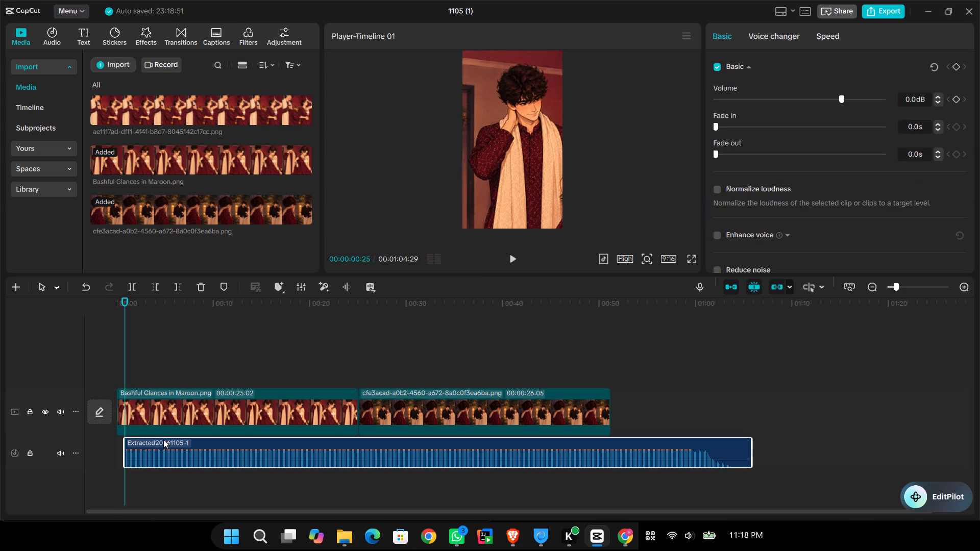
drag(163, 439, 165, 439)
click(125, 438)
click(126, 440)
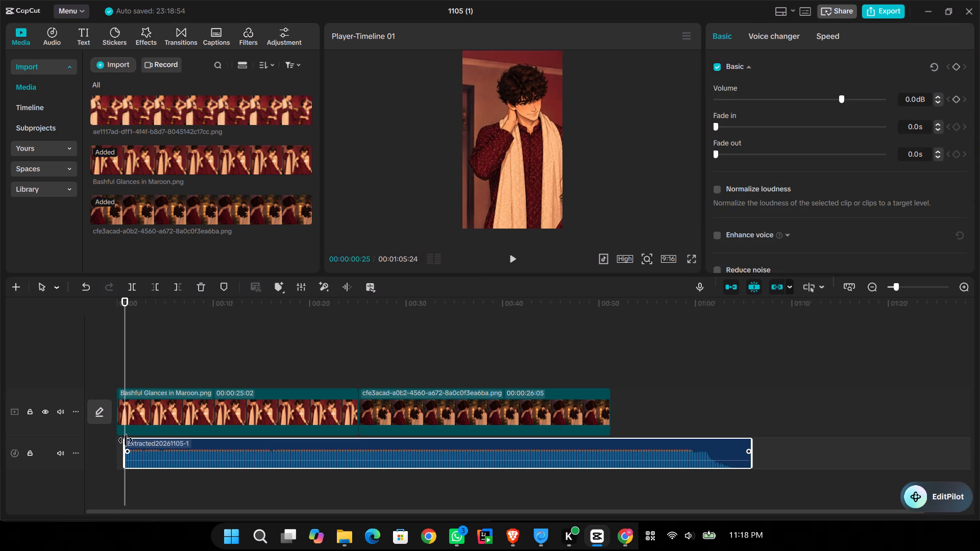
drag(122, 440, 112, 439)
drag(126, 365, 100, 365)
key(space)
key(space)
Shift the audio slightly later and extend its start back to 00:00 so it ends at 00:01:06:08, and play it through.
drag(136, 437, 141, 438)
drag(141, 447, 145, 447)
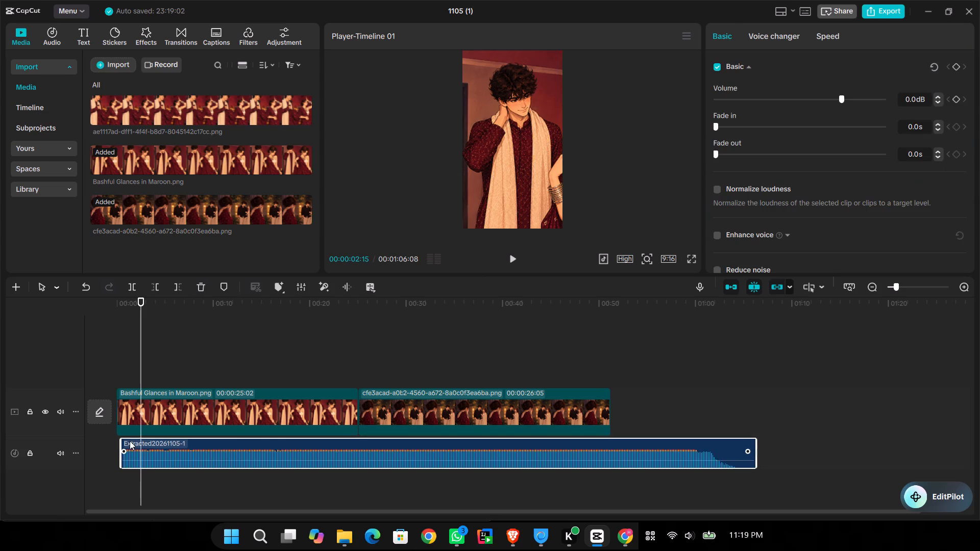
drag(120, 441, 99, 438)
click(126, 367)
drag(126, 367, 79, 369)
key(space)
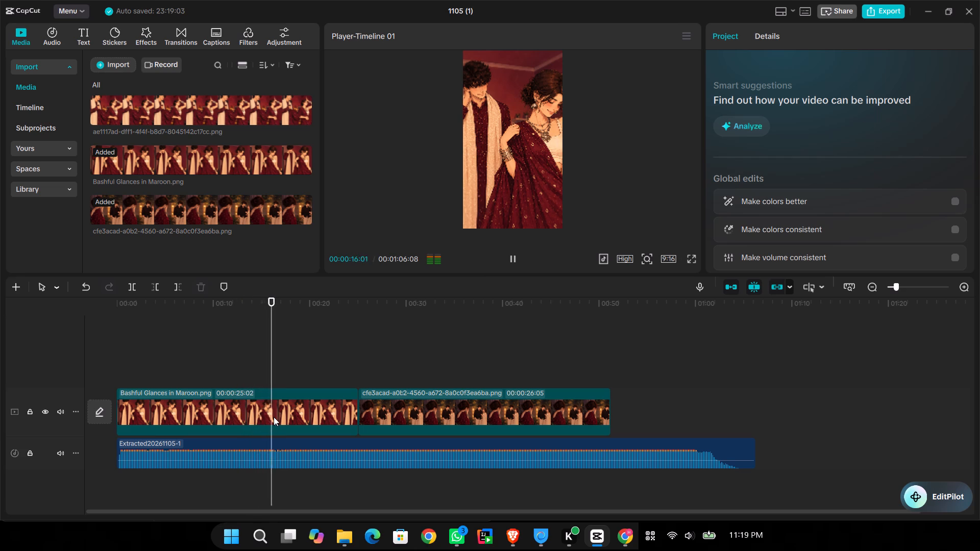
key(space)
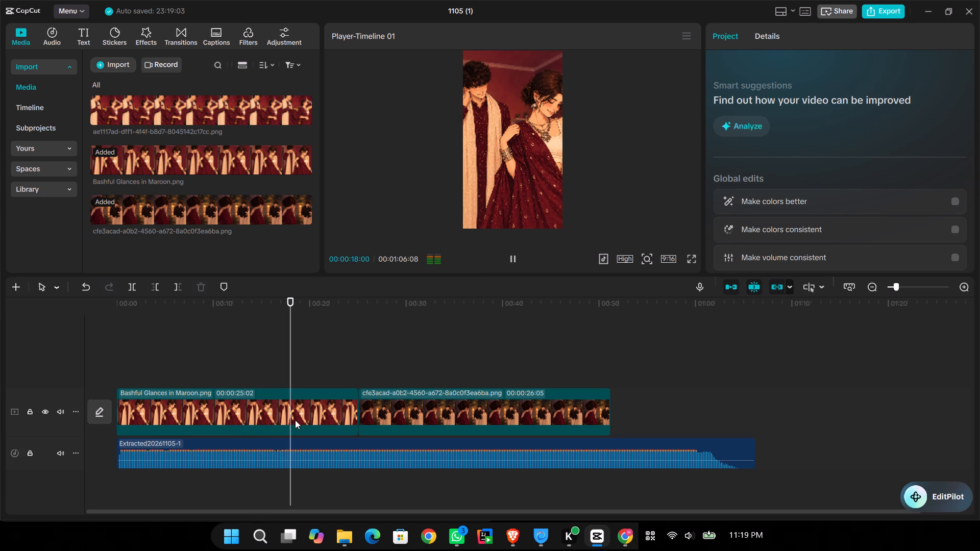
Shorten the Bashful Glances clip's end to 00:00:18:13 and play the cut into the cfe3acad image.
click(295, 420)
drag(361, 416, 286, 418)
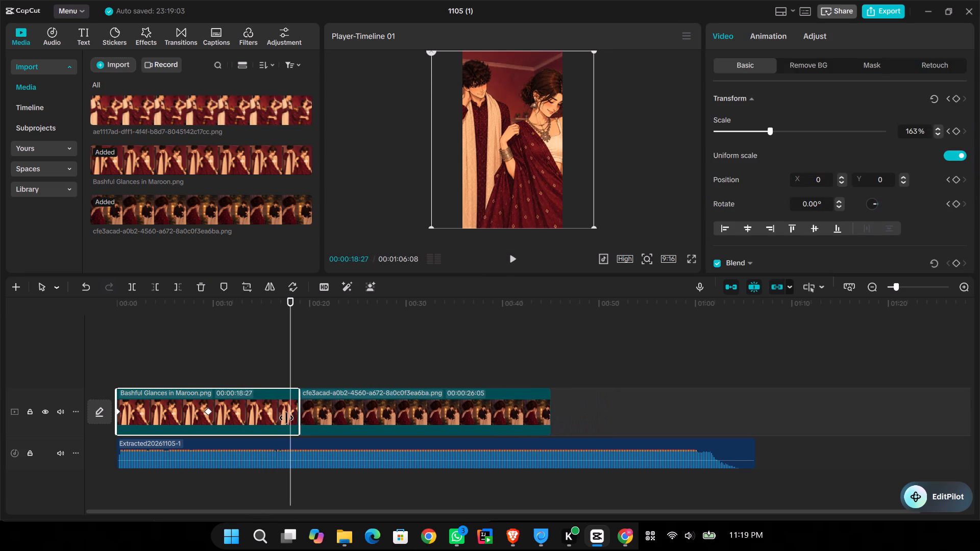
drag(286, 418, 283, 418)
drag(286, 412, 293, 413)
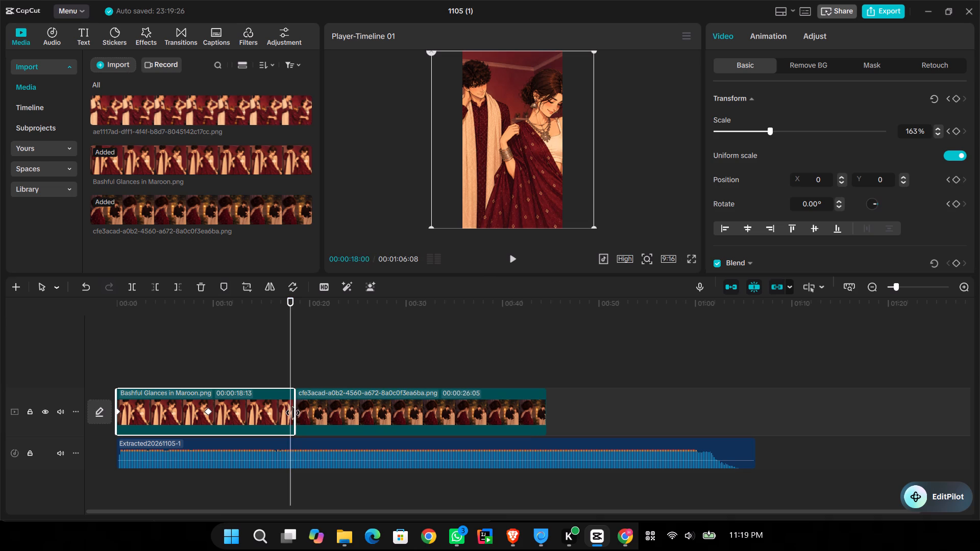
click(271, 370)
key(space)
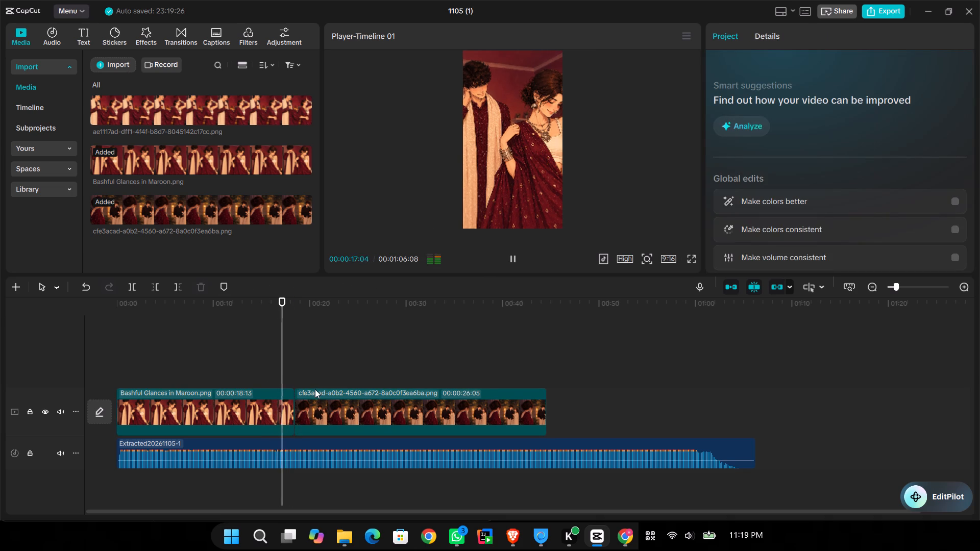
key(space)
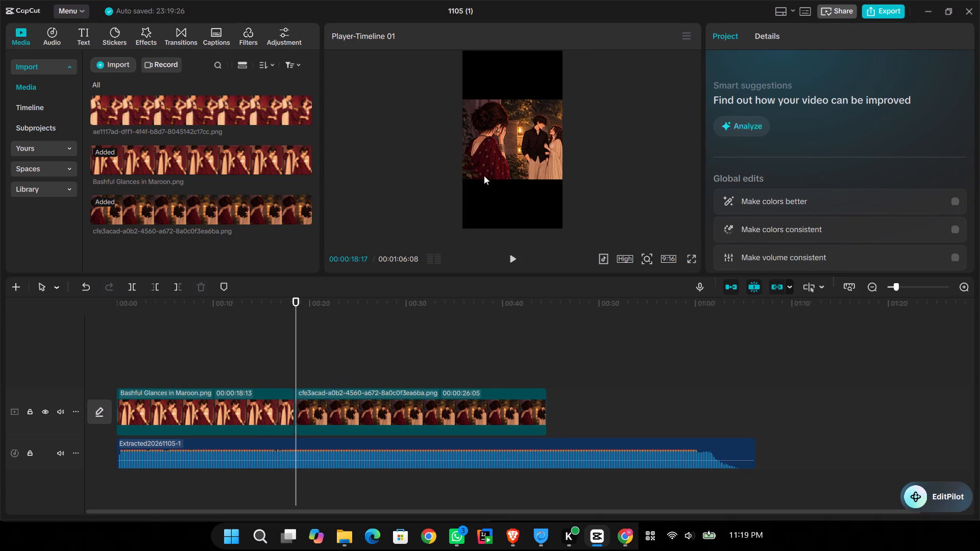
Scale the cfe3acad image to 223%, set position X to 1026 on the crying woman, and add a Transform keyframe at 00:00:18:17.
click(485, 174)
drag(560, 178, 616, 257)
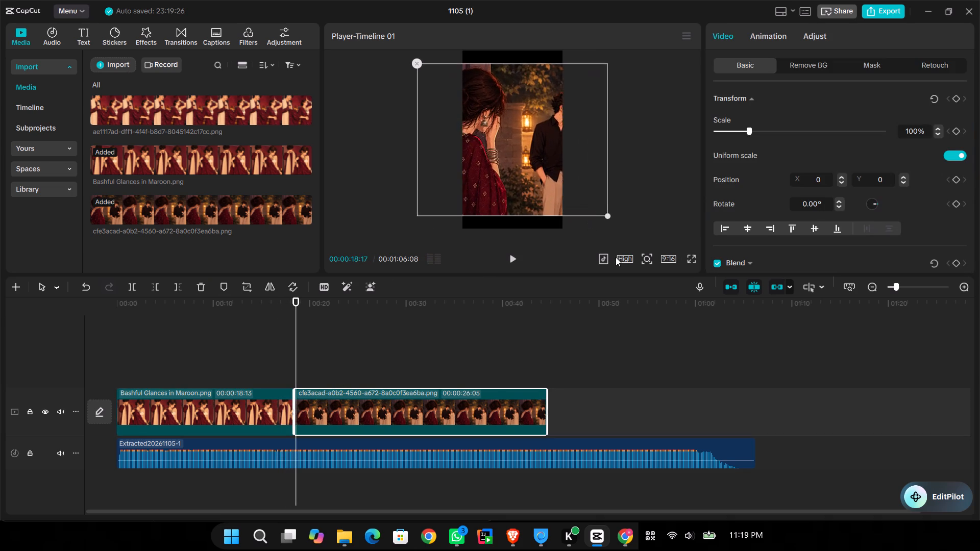
drag(616, 257, 633, 272)
drag(504, 189, 558, 201)
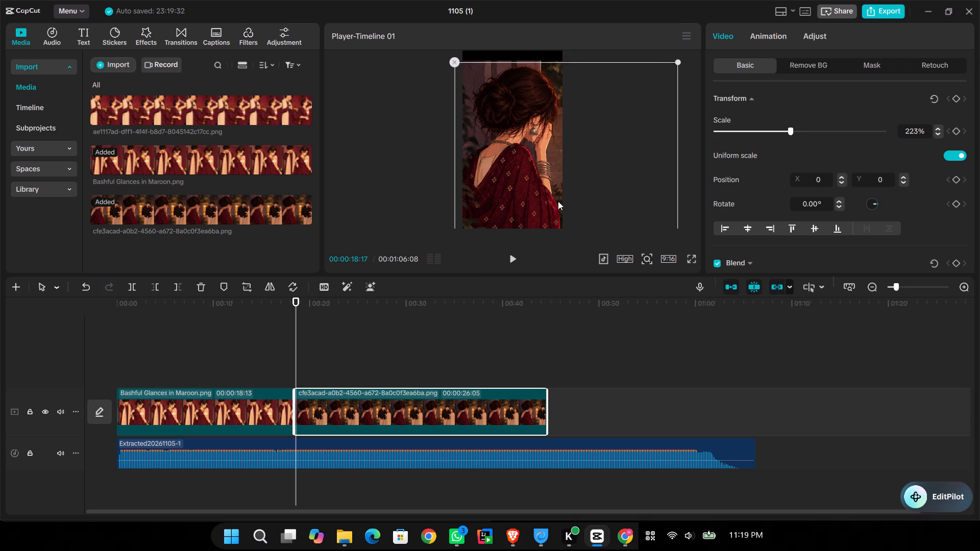
drag(558, 201, 551, 191)
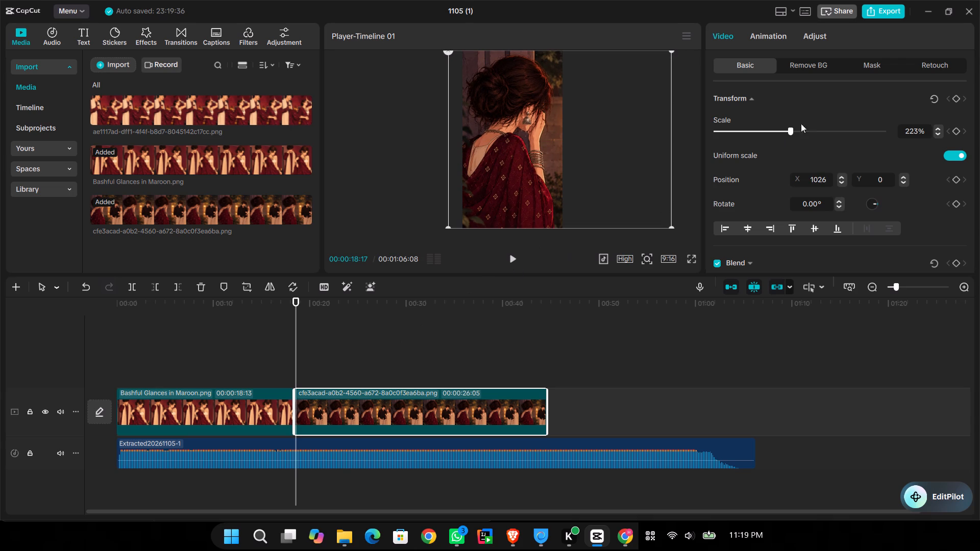
click(957, 98)
Play to 00:00:23:04, move the cfe3acad image to X -1332 so the couple fills the frame, and add a Transform keyframe there.
key(space)
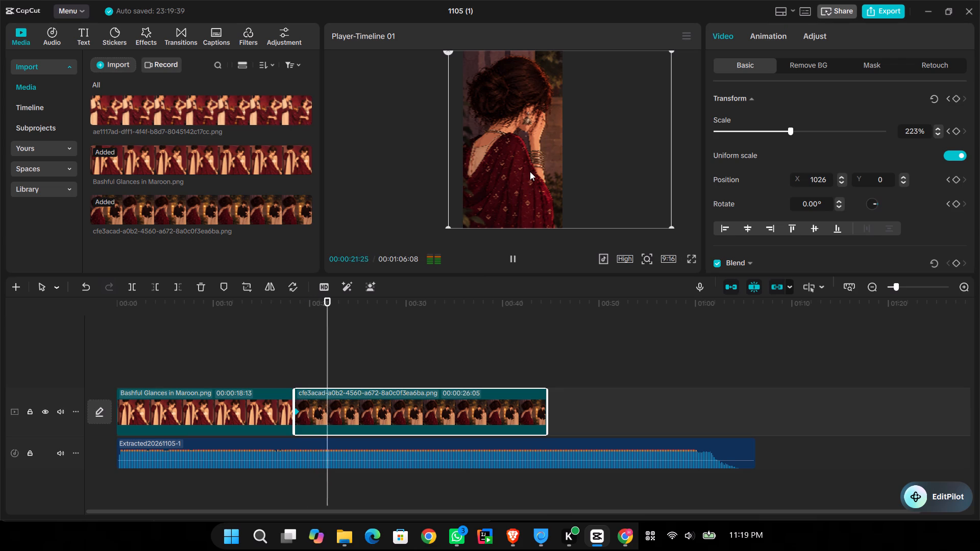
key(space)
drag(530, 171, 523, 171)
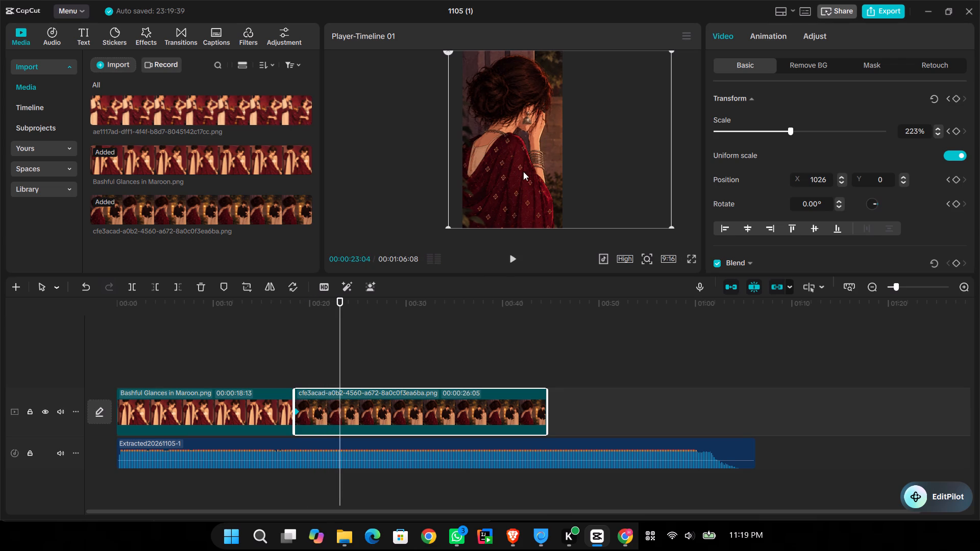
drag(523, 171, 452, 174)
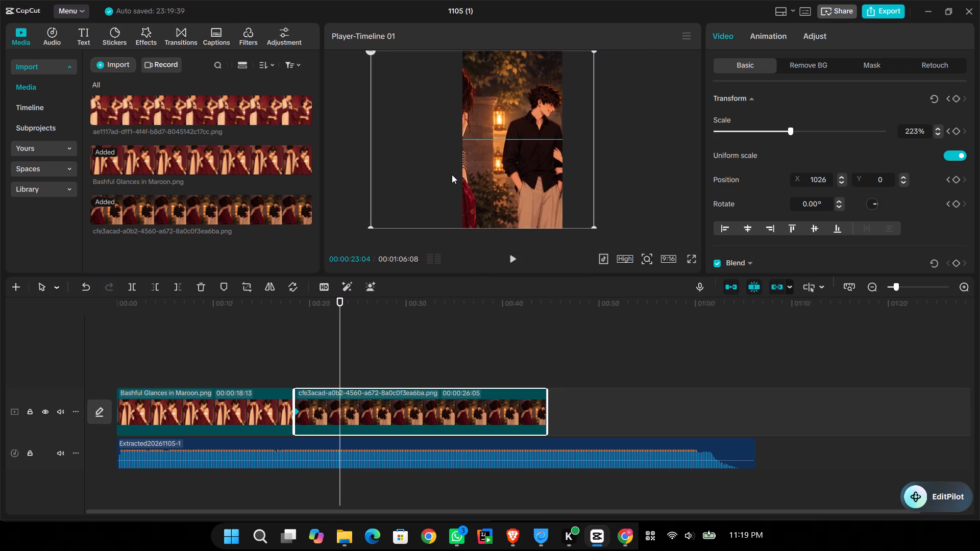
drag(452, 174, 436, 169)
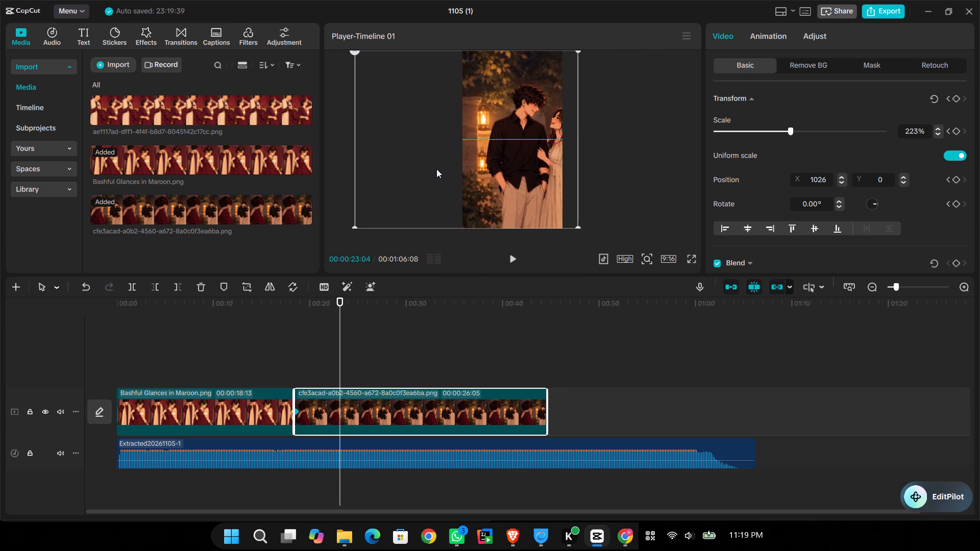
drag(436, 169, 422, 168)
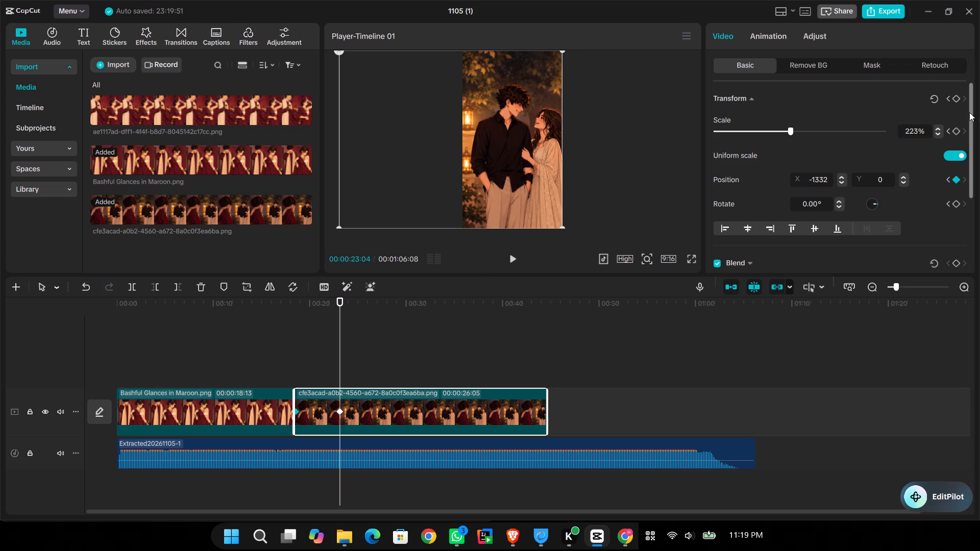
click(953, 101)
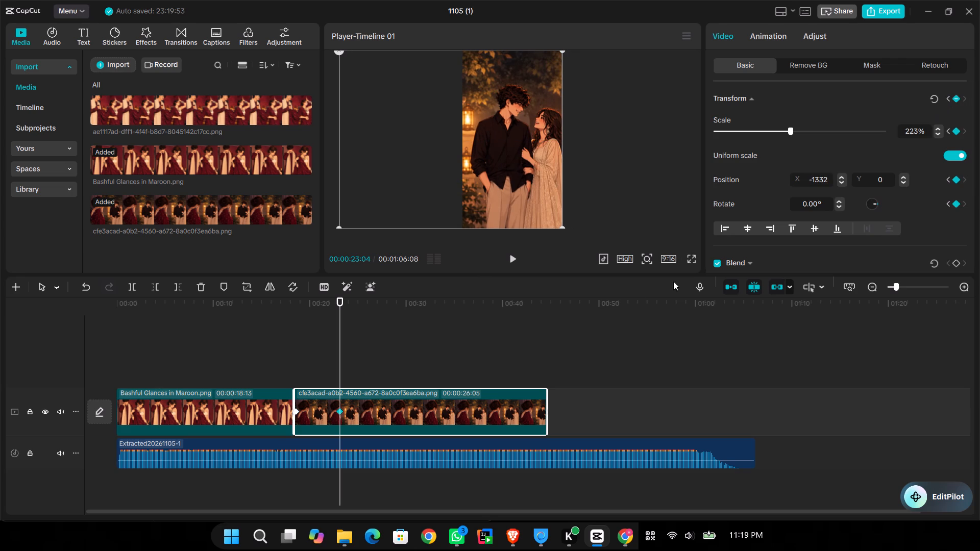
Preview the pan, shorten the Bashful Glances clip's end to 00:00:17:02, and replay the cut into the cfe3acad image.
click(261, 358)
key(space)
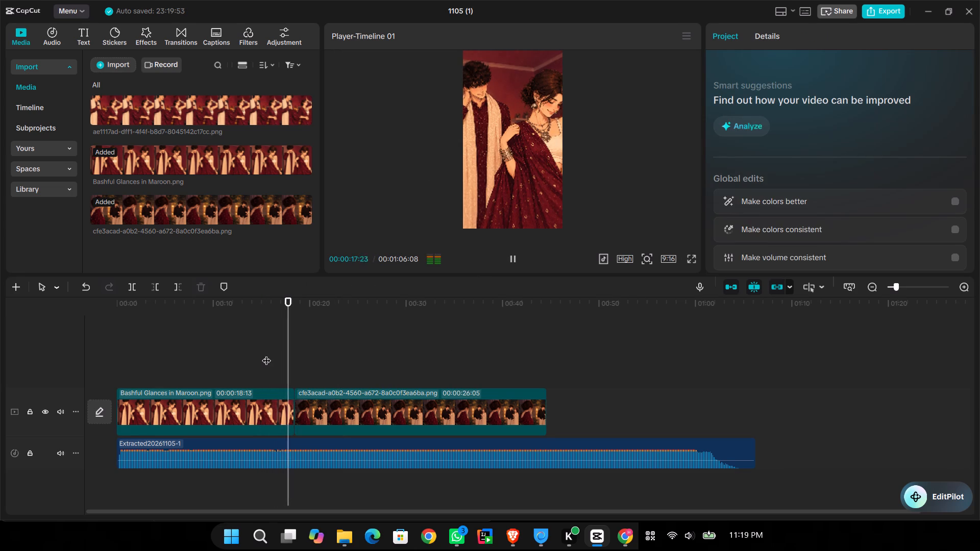
key(space)
click(284, 404)
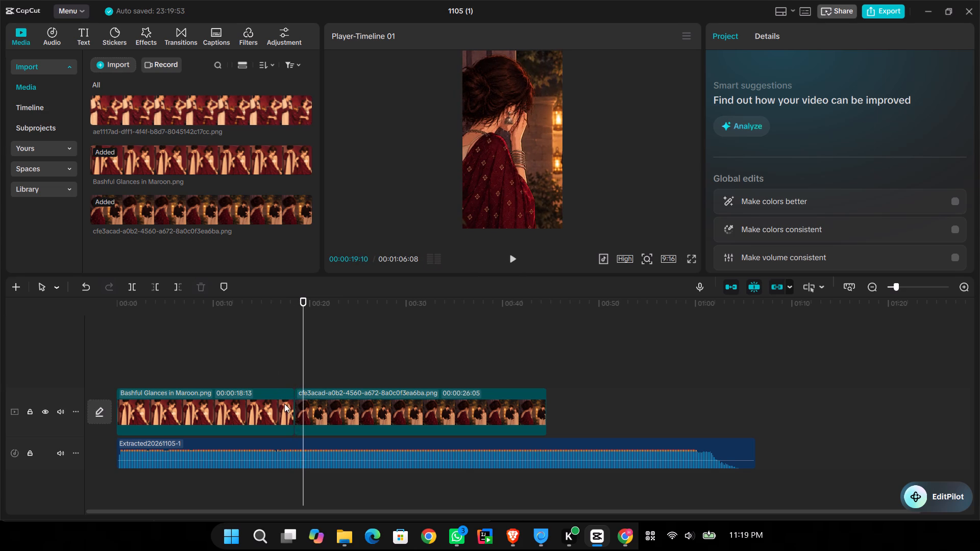
drag(293, 404, 280, 406)
click(261, 368)
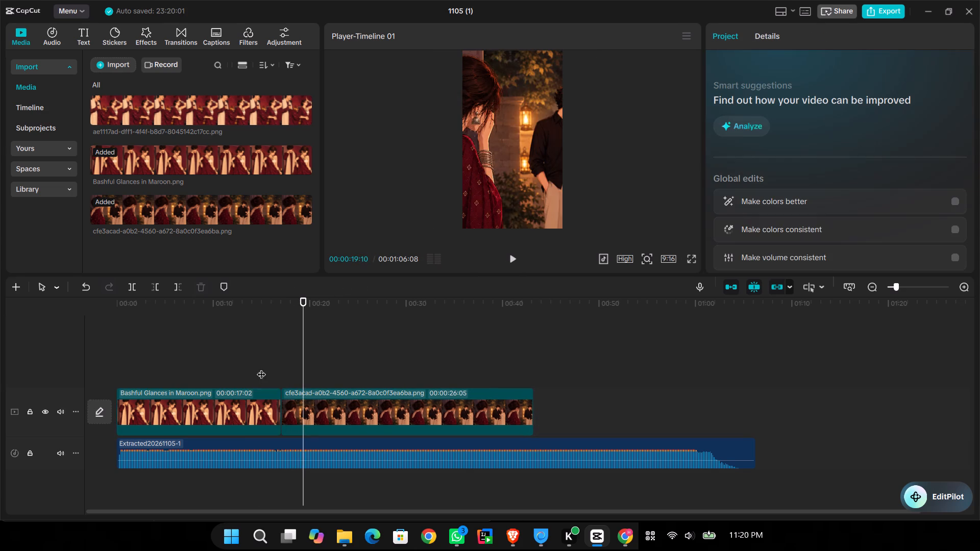
drag(260, 368, 250, 369)
key(space)
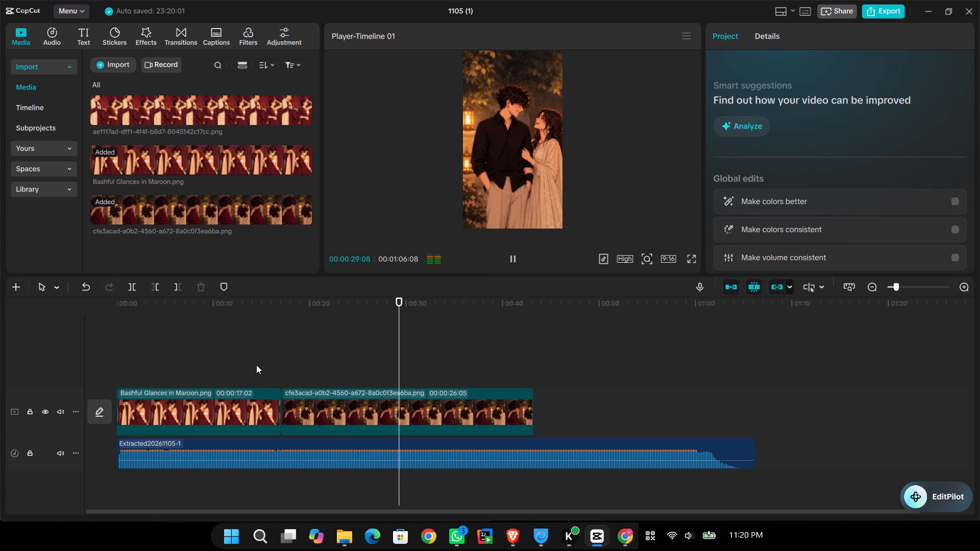
key(space)
click(277, 357)
click(278, 357)
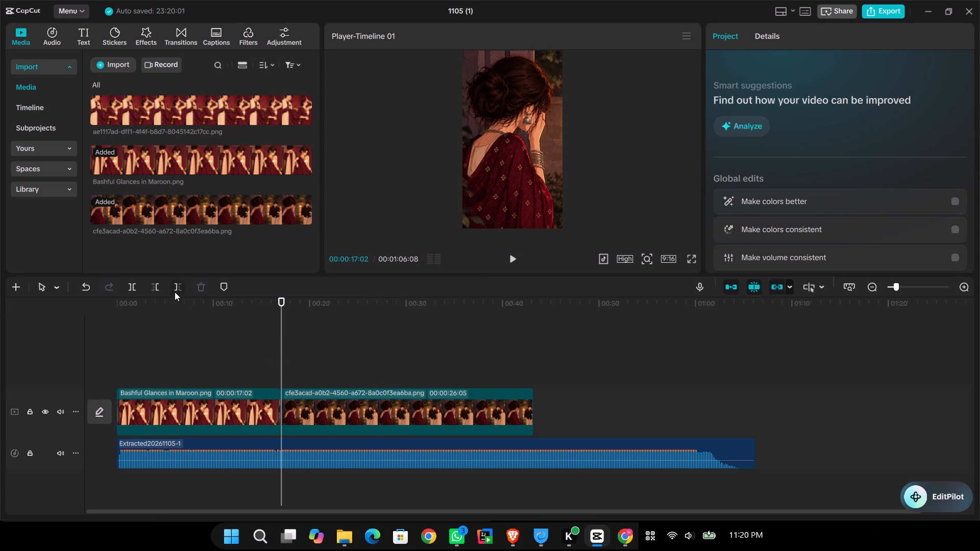
click(291, 352)
key(space)
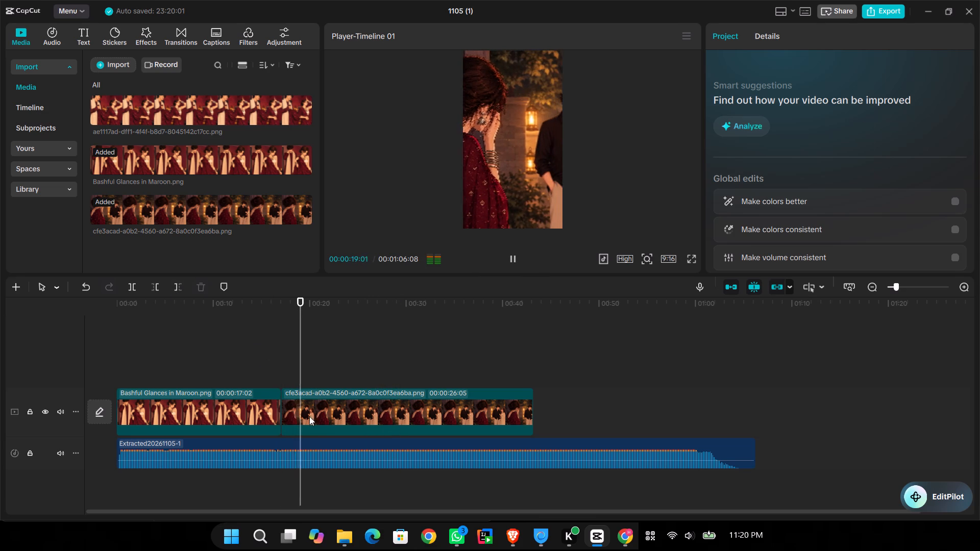
key(space)
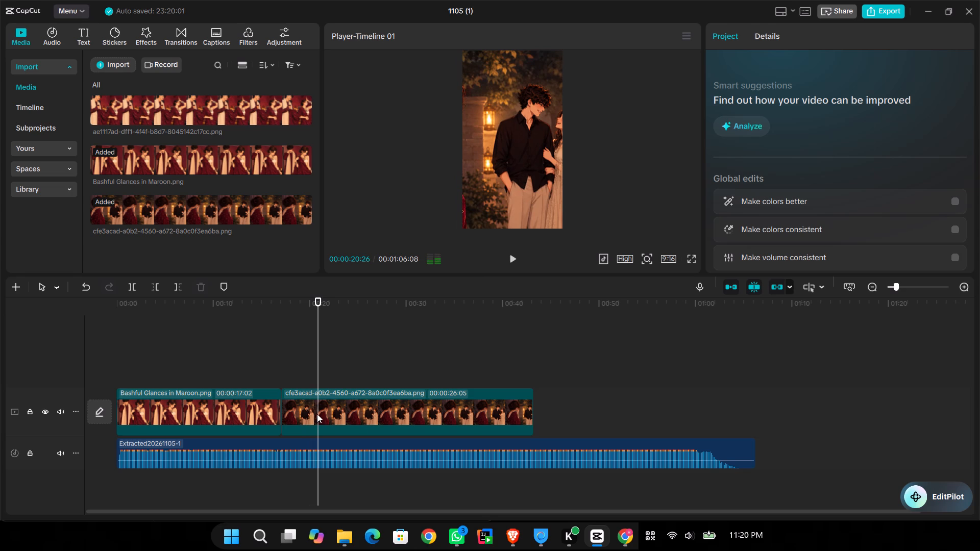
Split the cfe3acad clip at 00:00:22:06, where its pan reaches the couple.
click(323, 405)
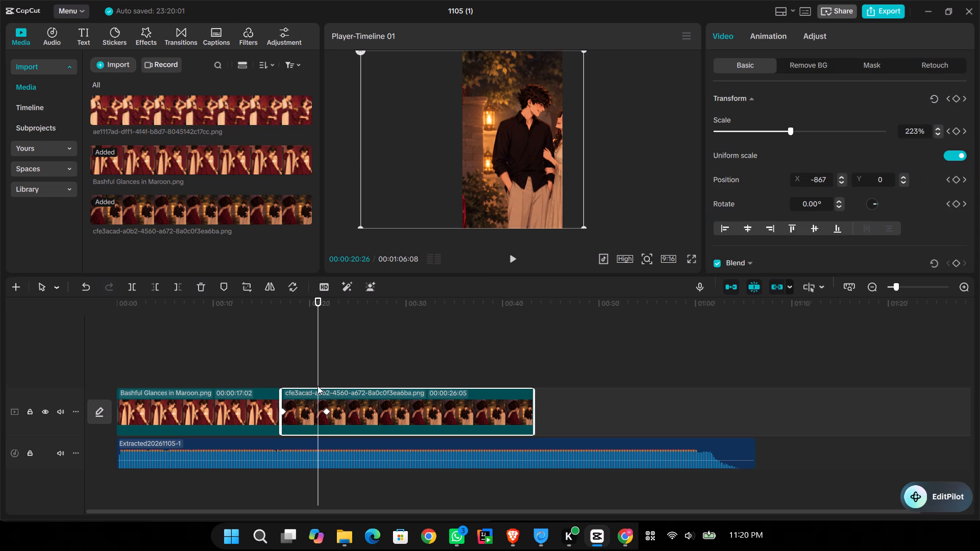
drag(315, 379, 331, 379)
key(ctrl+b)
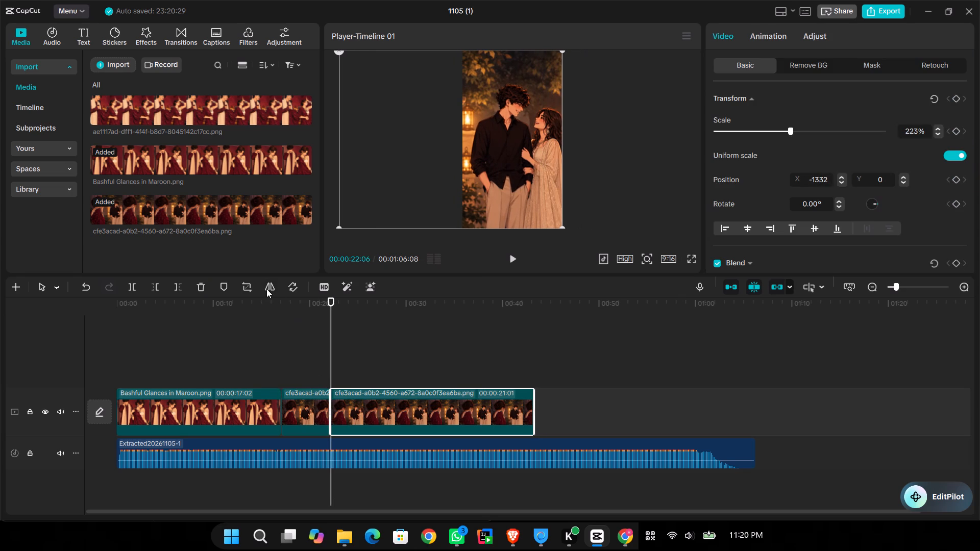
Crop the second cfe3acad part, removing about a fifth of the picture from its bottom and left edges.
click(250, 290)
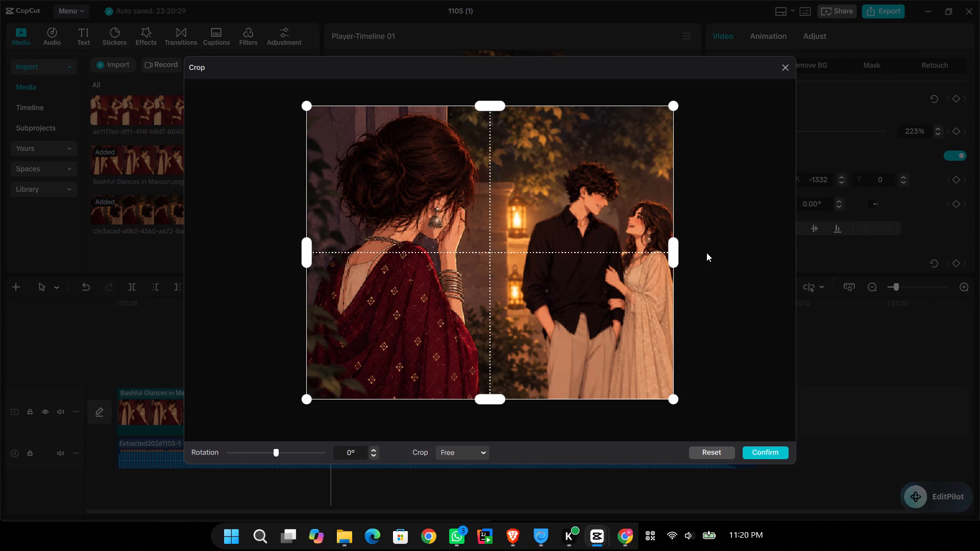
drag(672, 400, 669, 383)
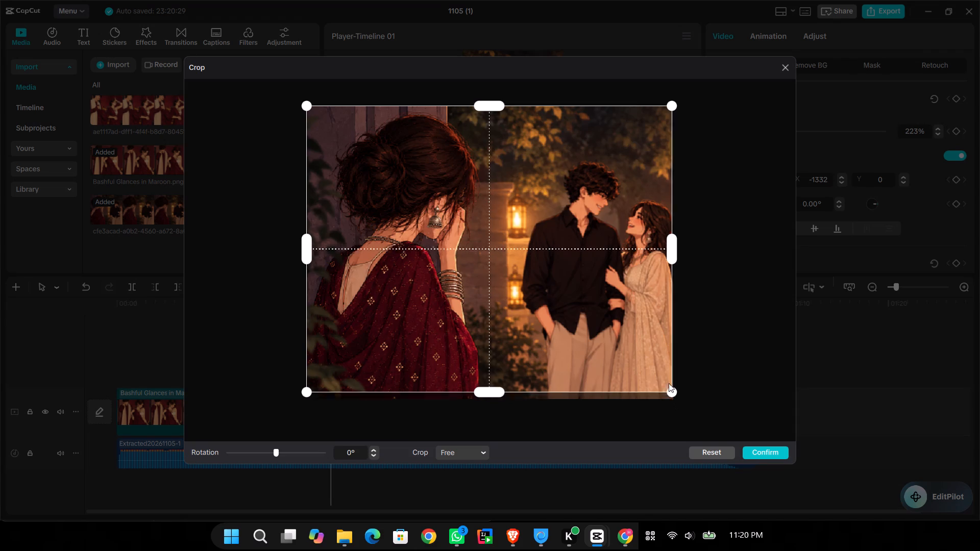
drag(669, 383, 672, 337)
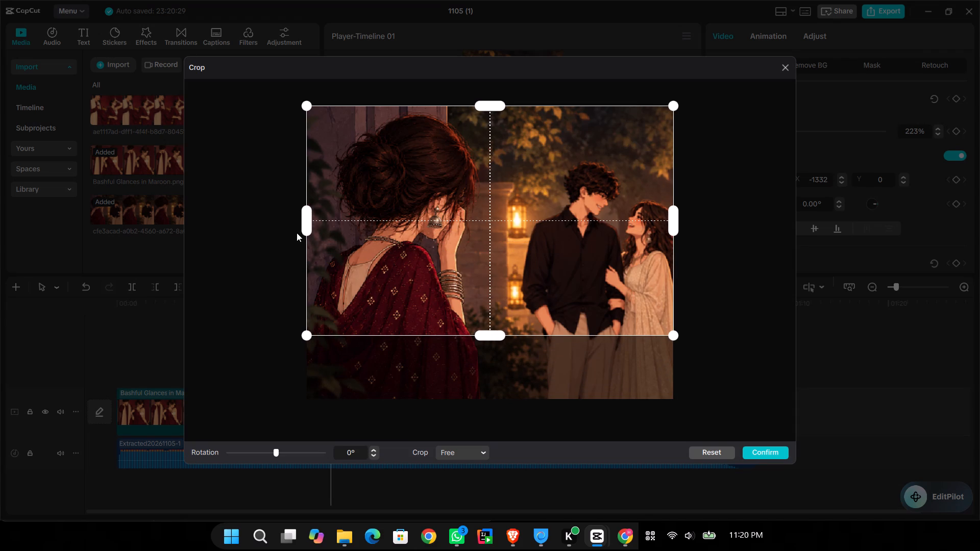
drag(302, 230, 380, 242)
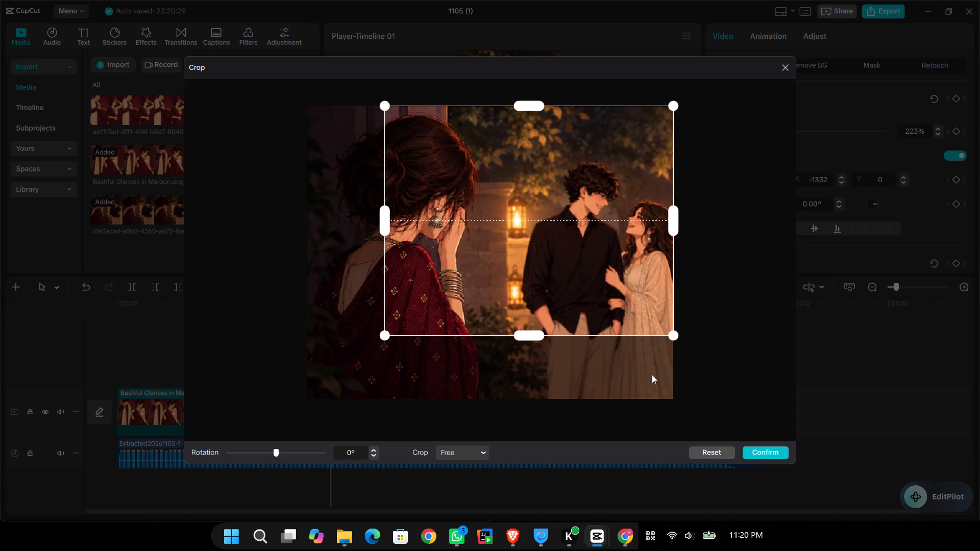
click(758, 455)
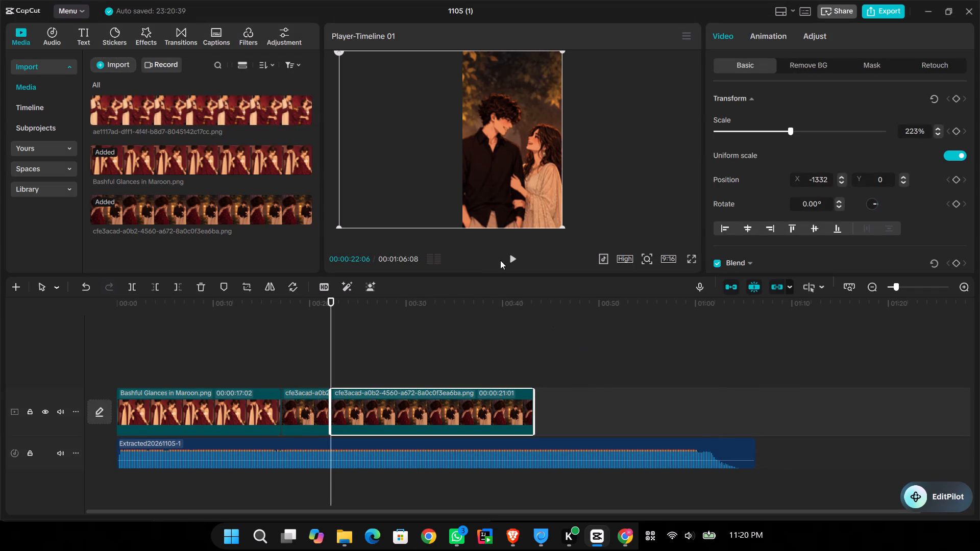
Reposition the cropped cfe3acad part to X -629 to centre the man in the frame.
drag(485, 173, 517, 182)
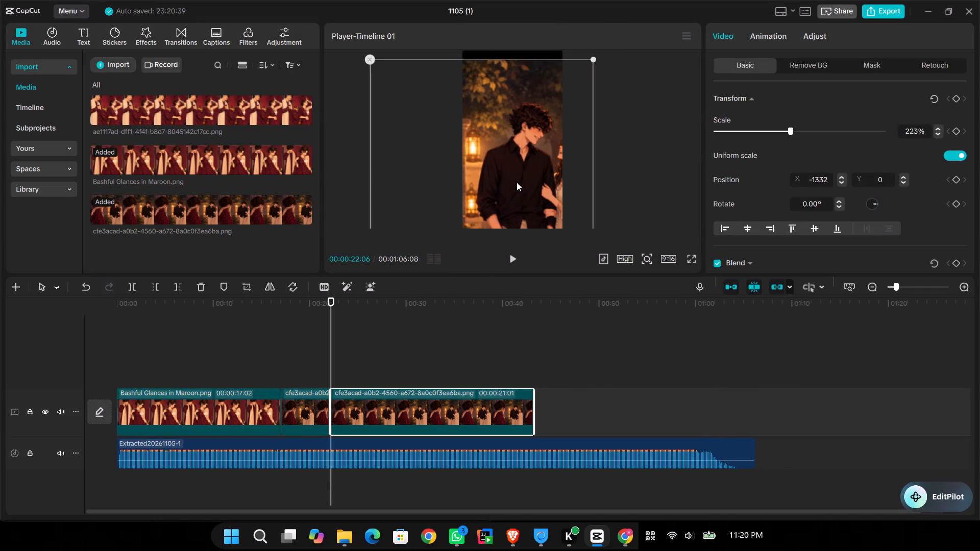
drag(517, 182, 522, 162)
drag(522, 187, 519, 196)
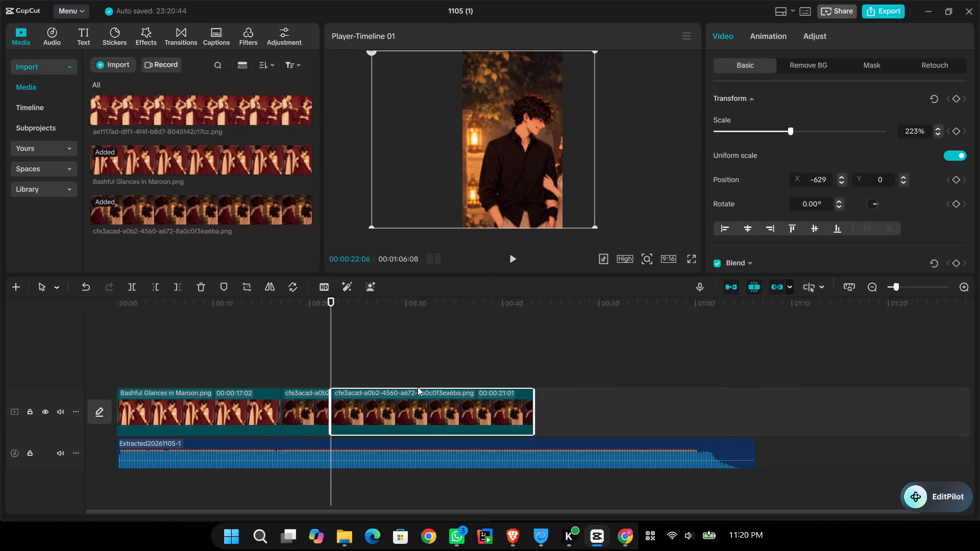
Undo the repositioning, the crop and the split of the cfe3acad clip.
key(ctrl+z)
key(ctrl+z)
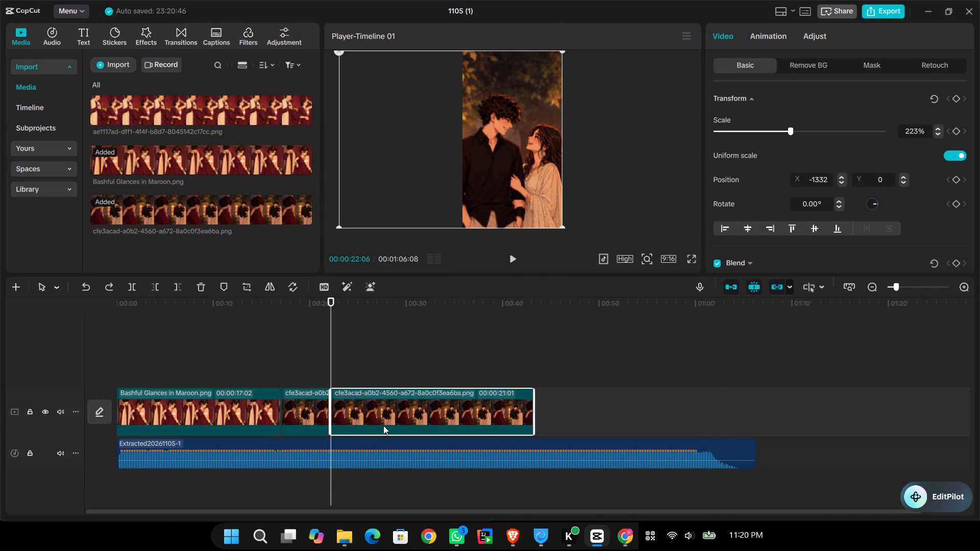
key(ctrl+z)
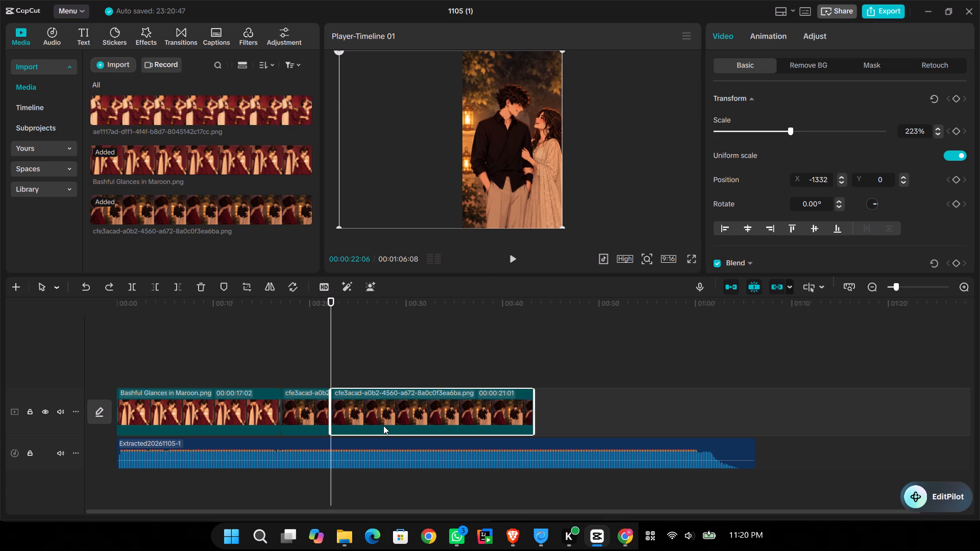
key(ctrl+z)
Play the cfe3acad pan to about 00:00:22:10 and scrub back to 00:00:19:16 to review the framing.
click(301, 360)
key(space)
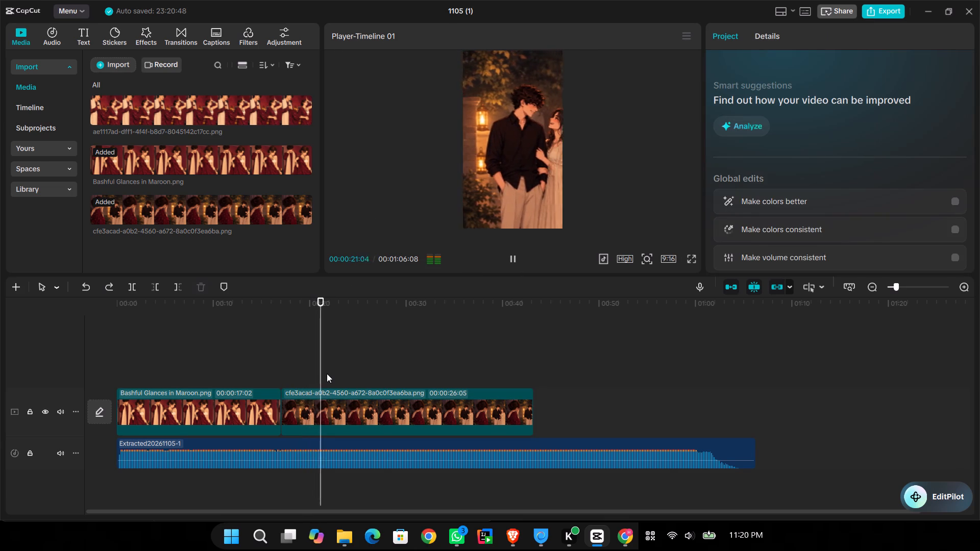
key(space)
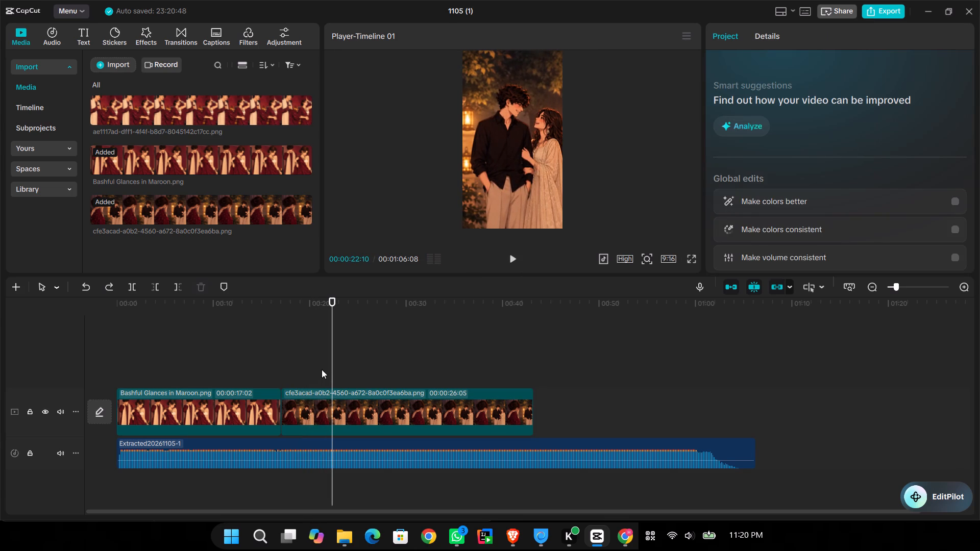
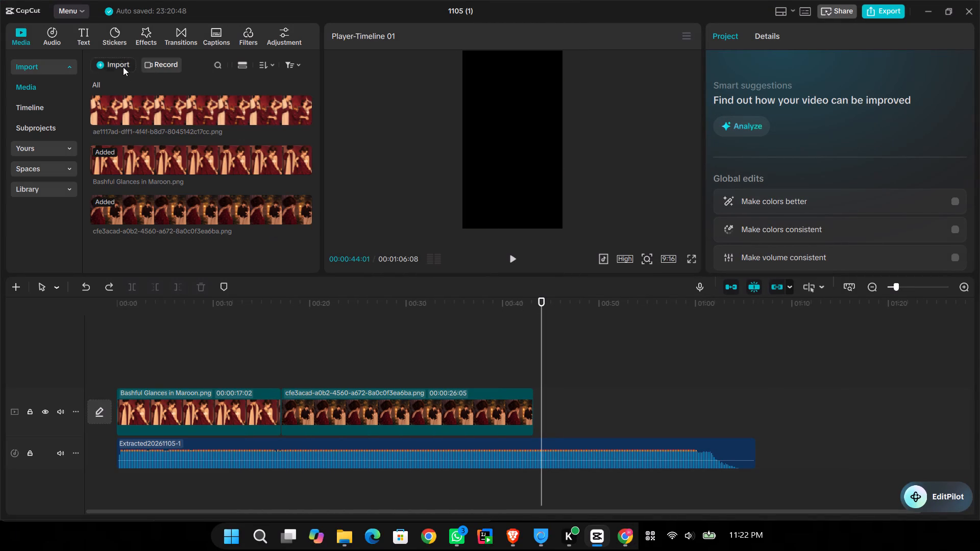
click(154, 94)
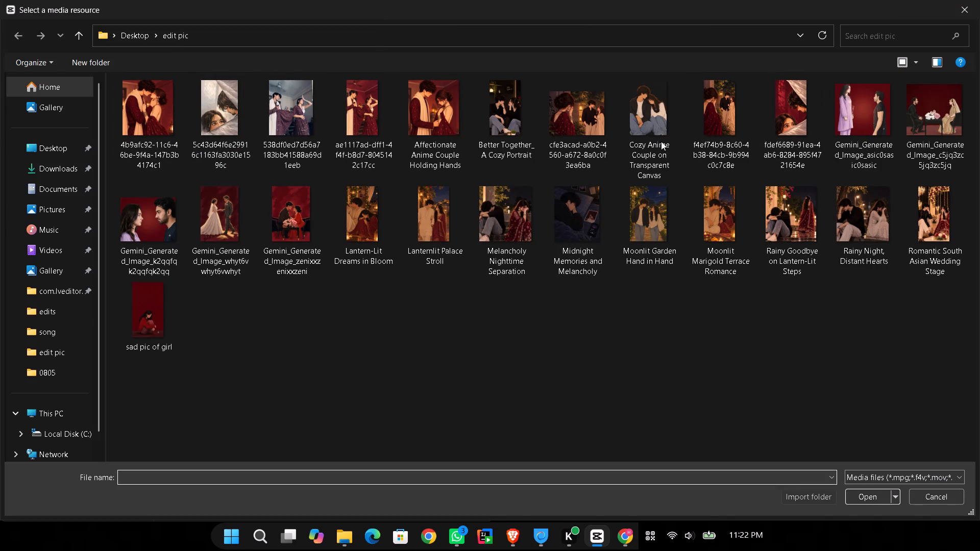
drag(701, 122, 623, 205)
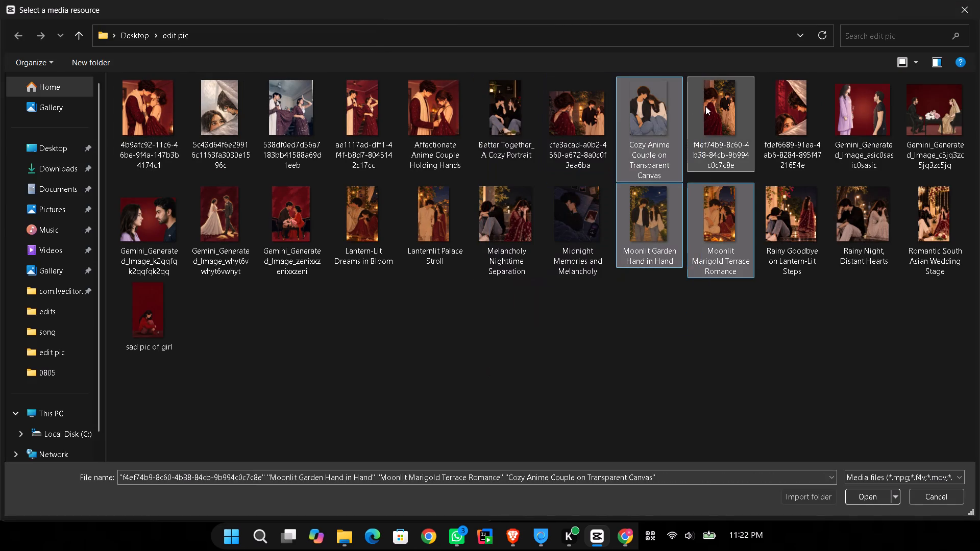
triple_click(708, 105)
Replace the cfe3acad clip on the timeline with the f4ef74b9 image, using the original video effect.
drag(186, 233, 340, 294)
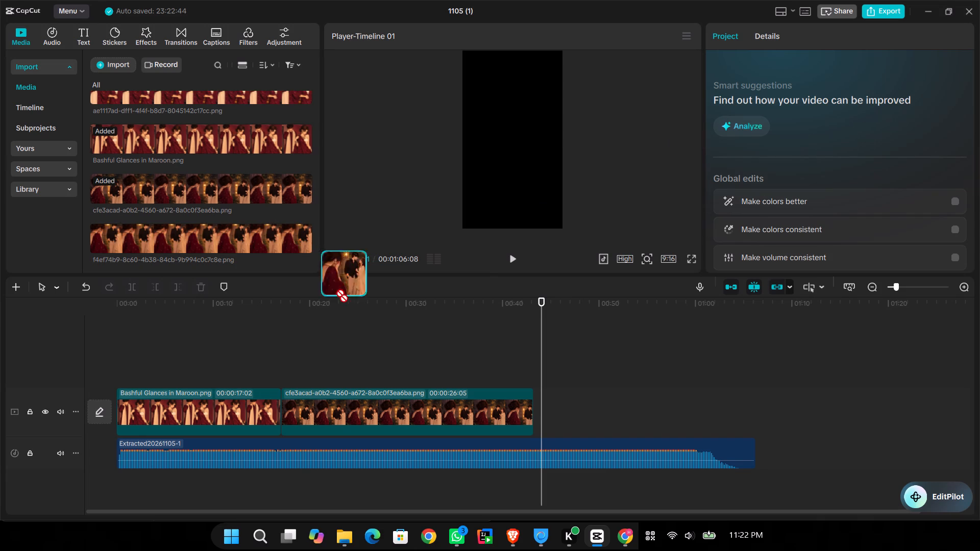
drag(340, 294, 389, 412)
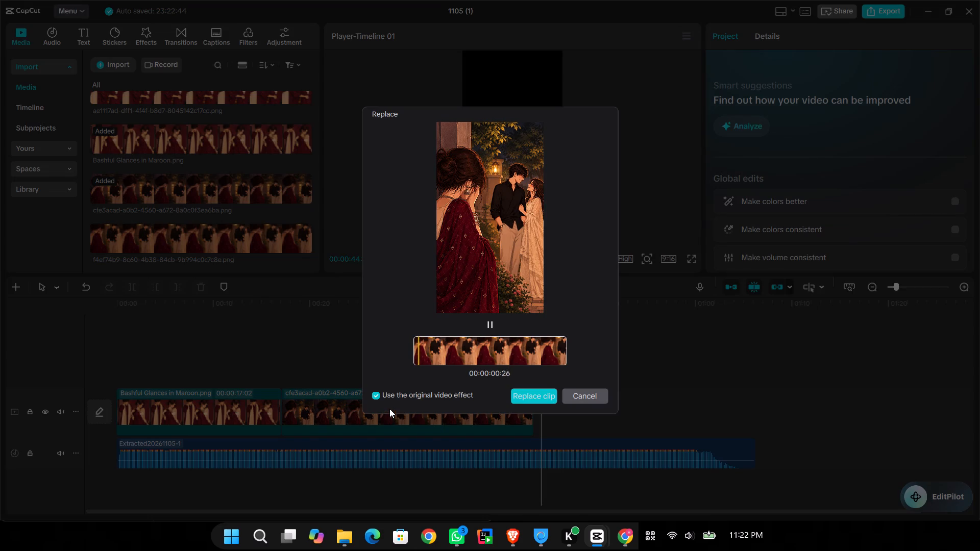
key(Return)
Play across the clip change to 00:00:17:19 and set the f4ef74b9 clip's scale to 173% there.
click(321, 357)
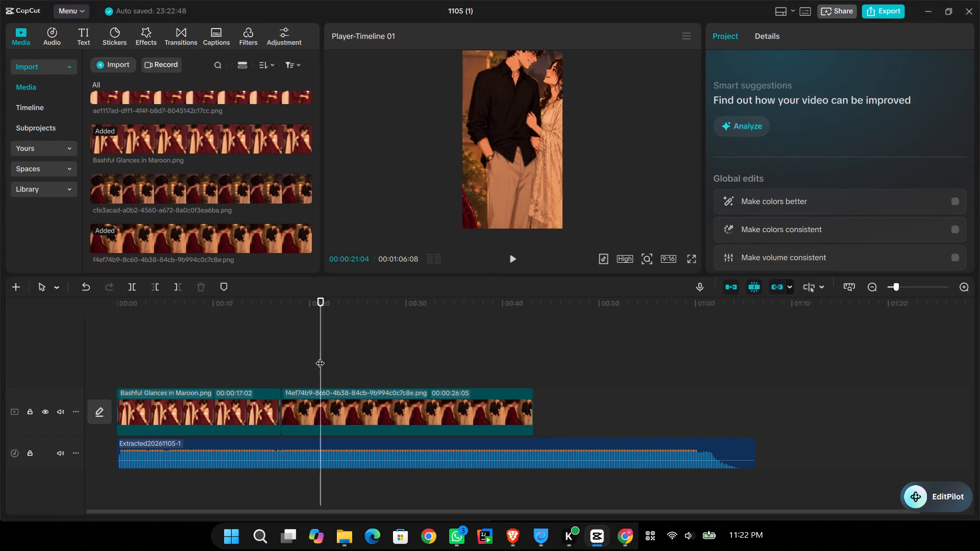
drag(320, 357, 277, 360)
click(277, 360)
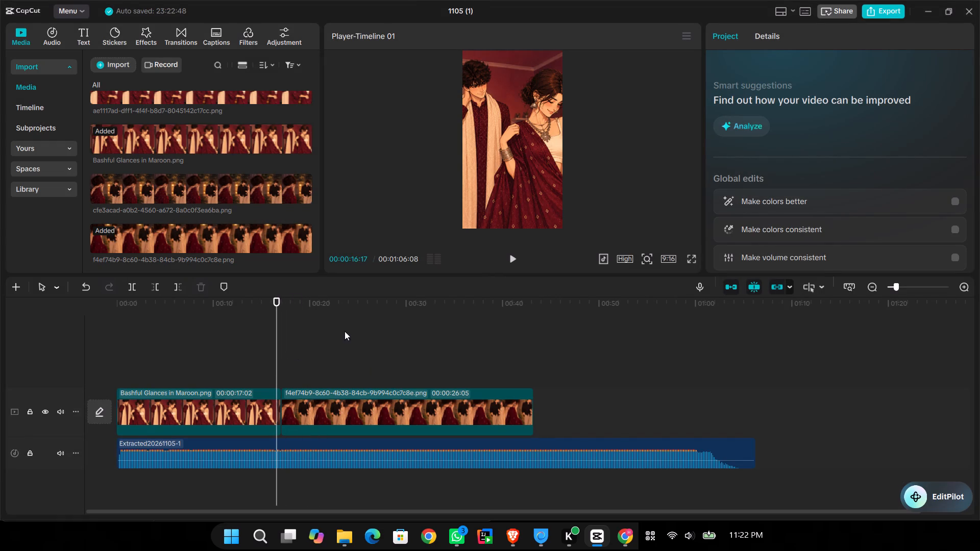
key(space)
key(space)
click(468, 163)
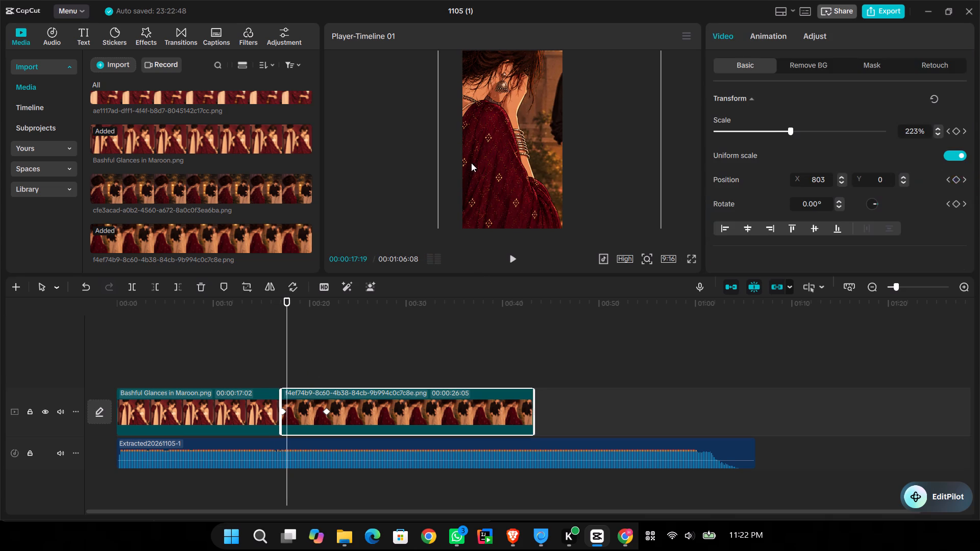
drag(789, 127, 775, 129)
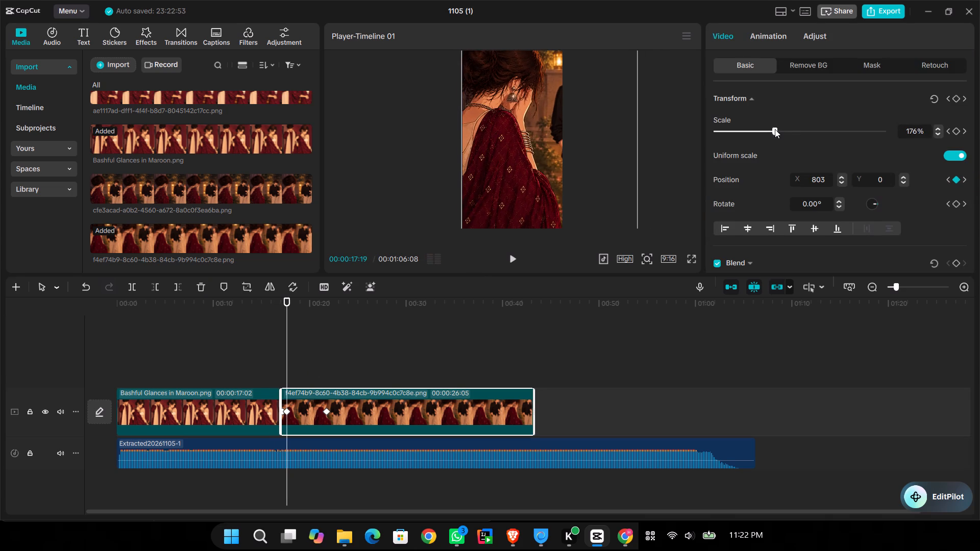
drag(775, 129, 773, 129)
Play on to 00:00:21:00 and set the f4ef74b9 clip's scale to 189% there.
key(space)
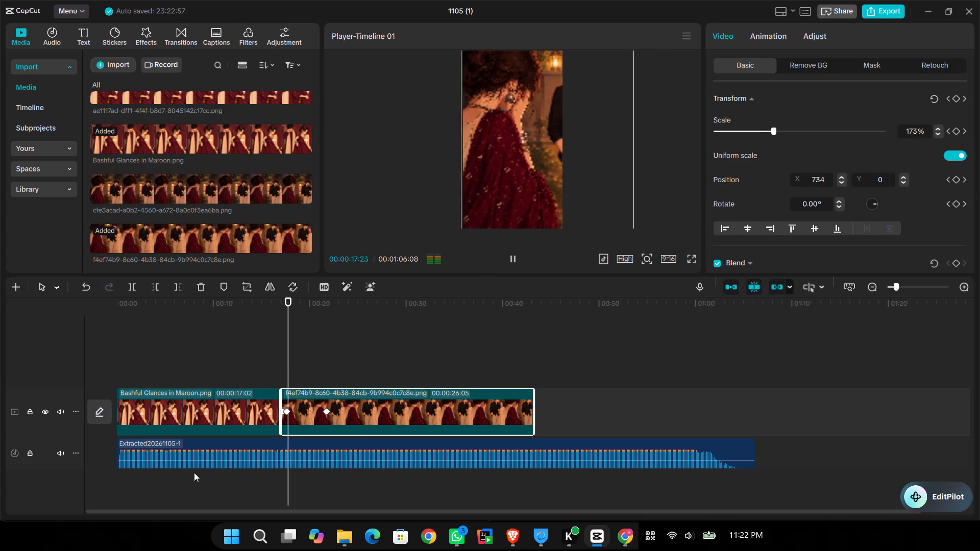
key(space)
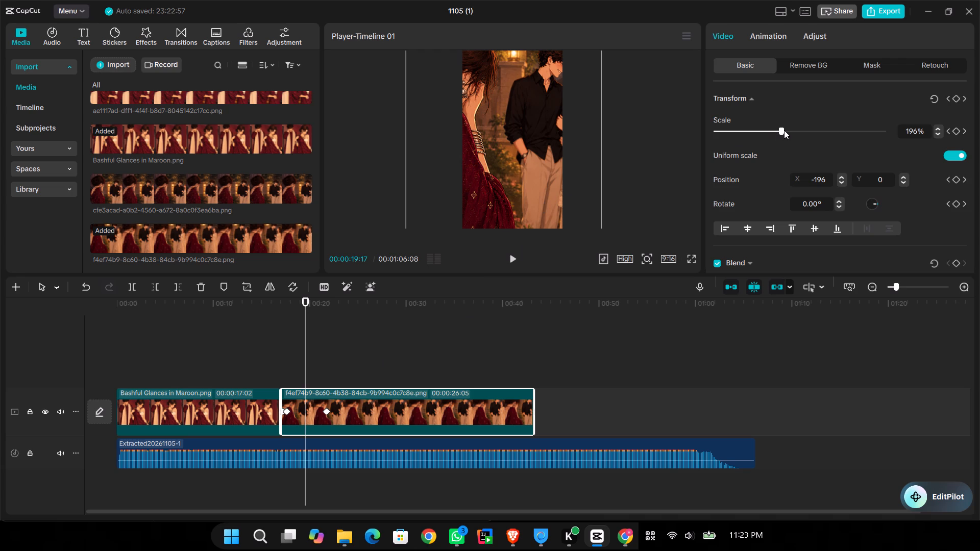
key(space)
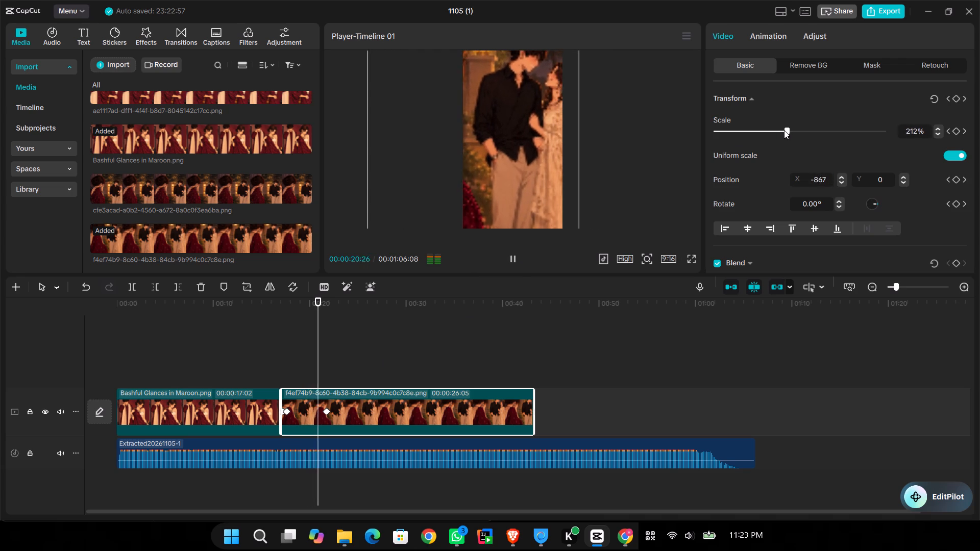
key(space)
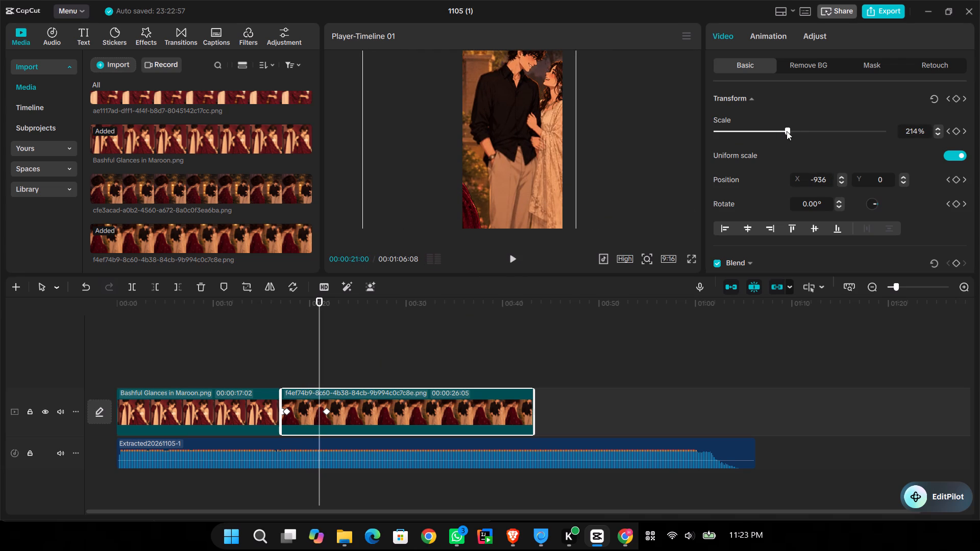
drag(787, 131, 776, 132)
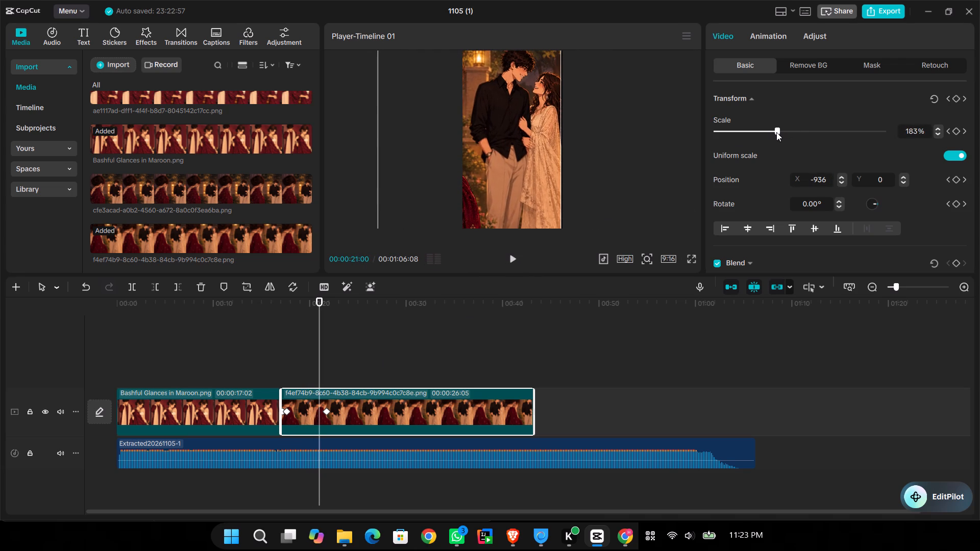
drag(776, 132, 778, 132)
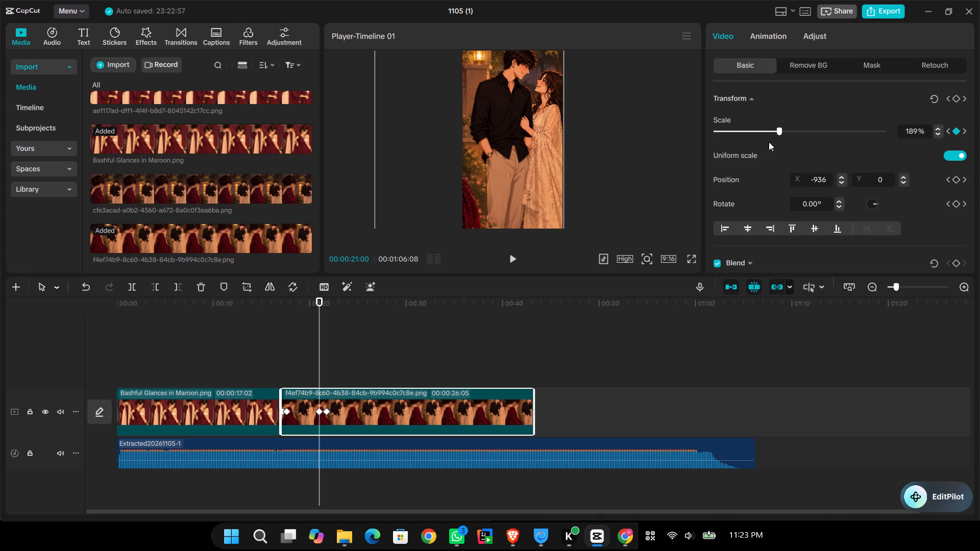
Delete the f4ef74b9 clip's keyframes at 00:00:21:00, 00:00:21:23 and 00:00:17:19.
key(space)
key(space)
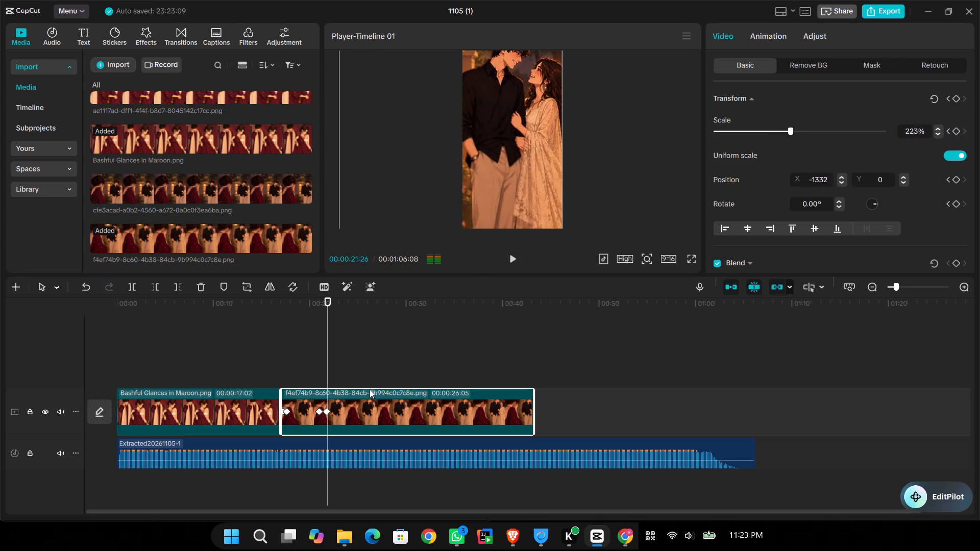
click(321, 409)
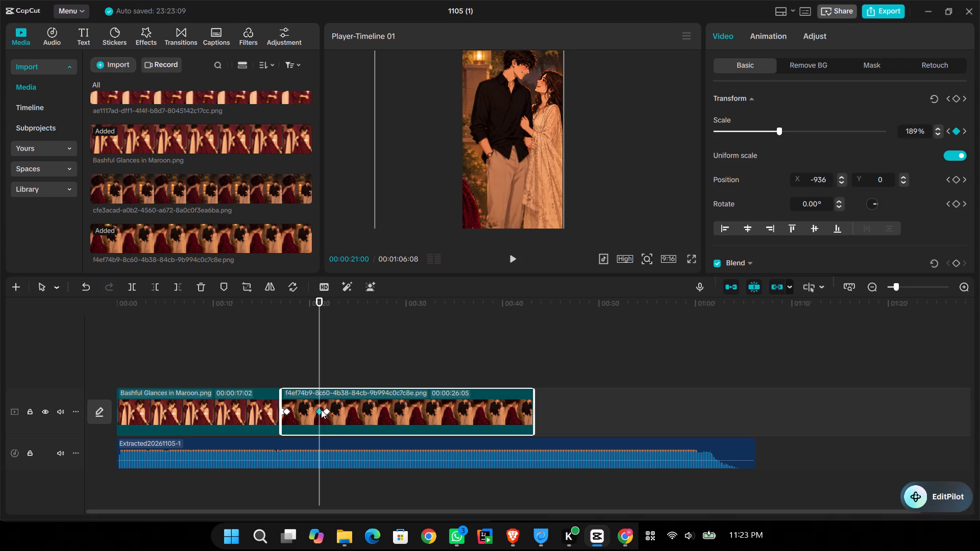
key(BackSpace)
click(329, 411)
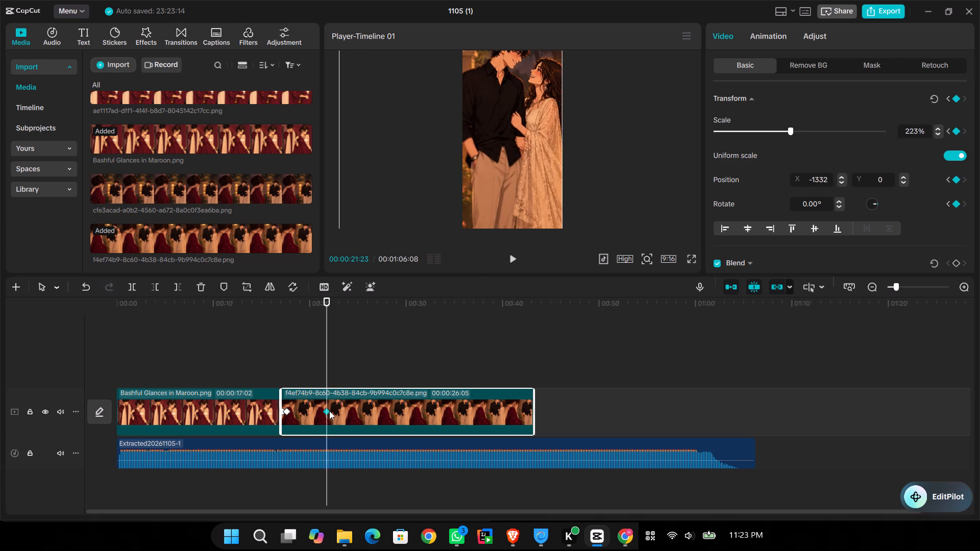
key(BackSpace)
click(289, 410)
key(BackSpace)
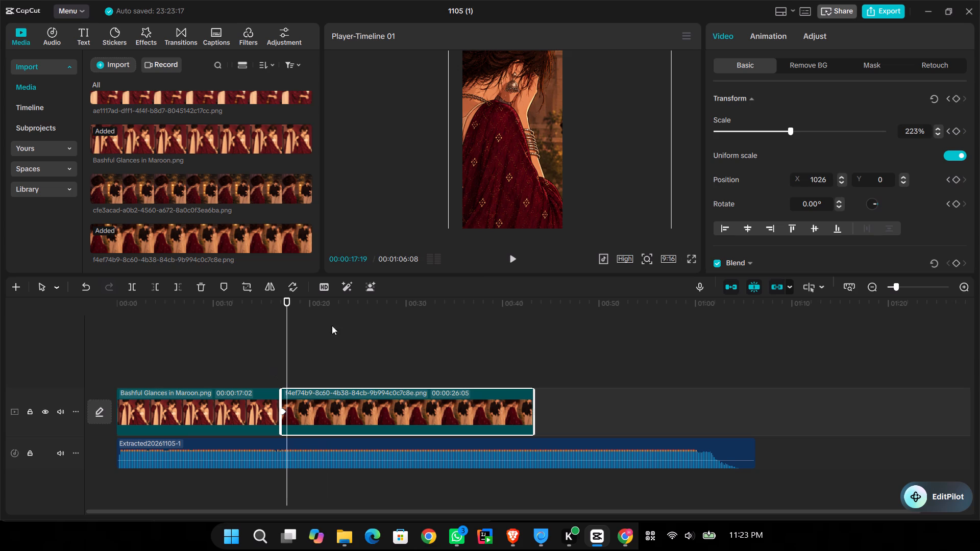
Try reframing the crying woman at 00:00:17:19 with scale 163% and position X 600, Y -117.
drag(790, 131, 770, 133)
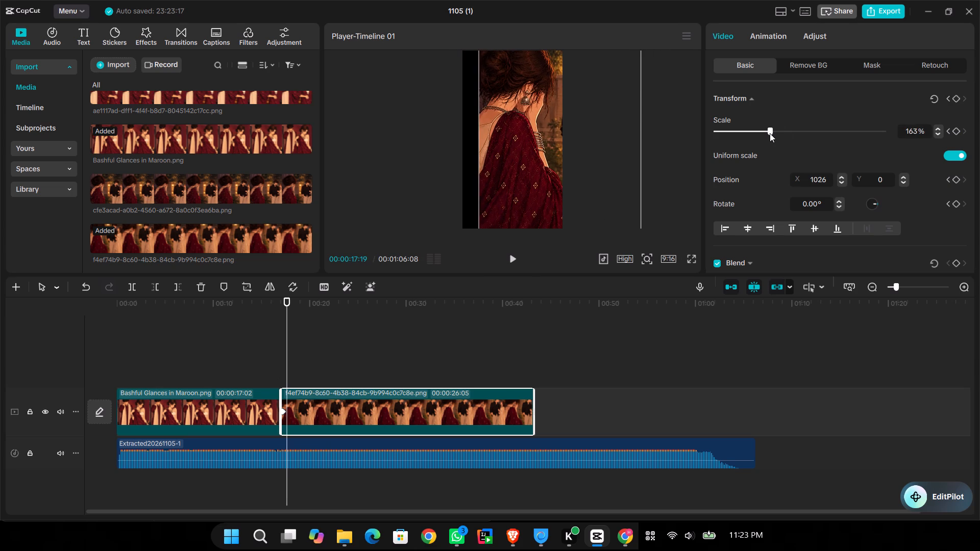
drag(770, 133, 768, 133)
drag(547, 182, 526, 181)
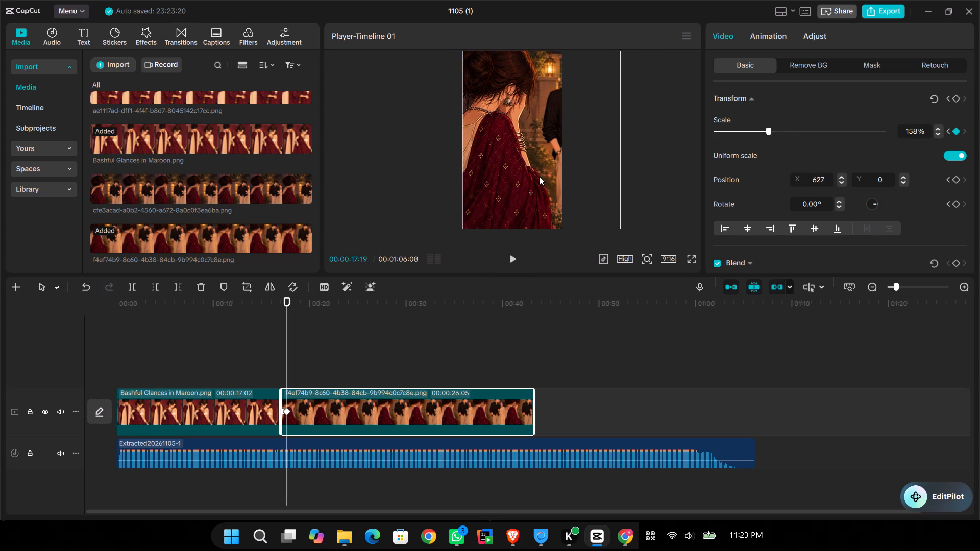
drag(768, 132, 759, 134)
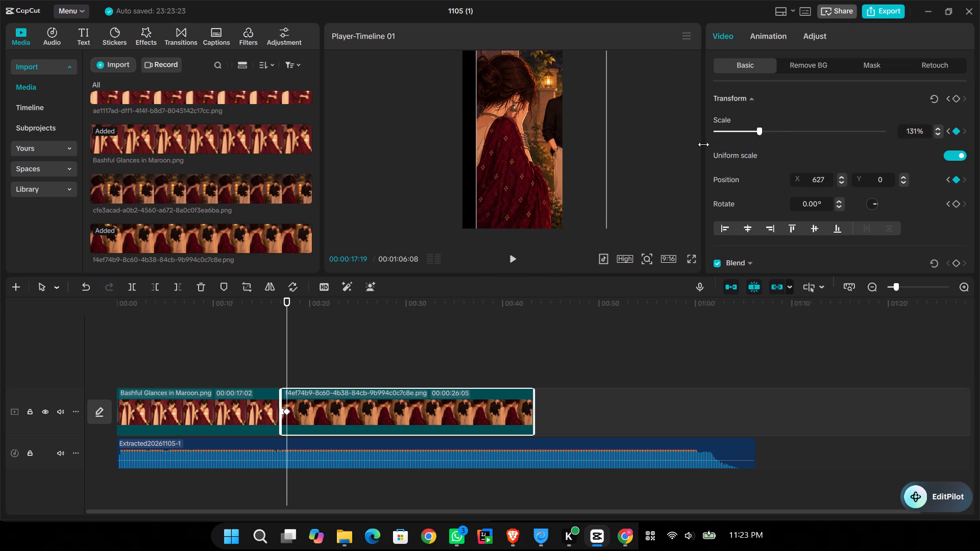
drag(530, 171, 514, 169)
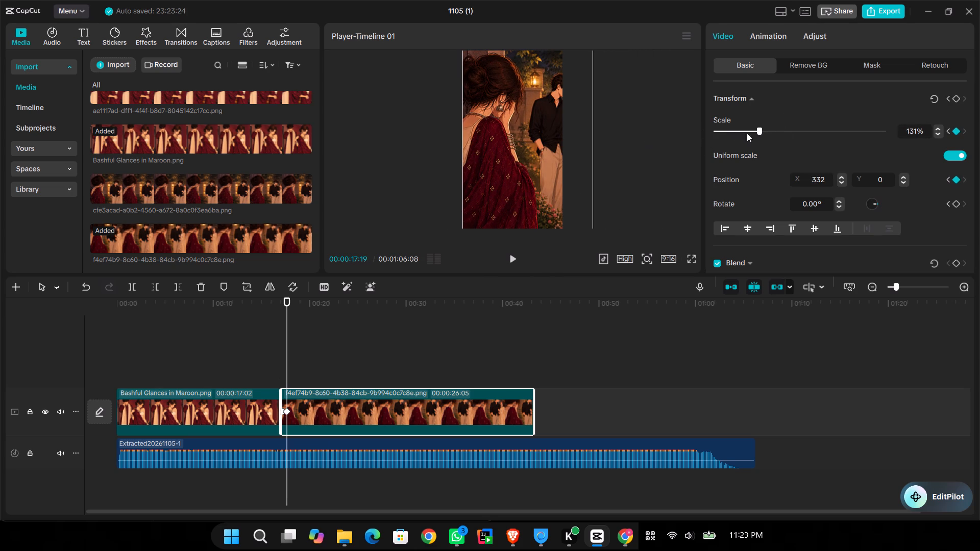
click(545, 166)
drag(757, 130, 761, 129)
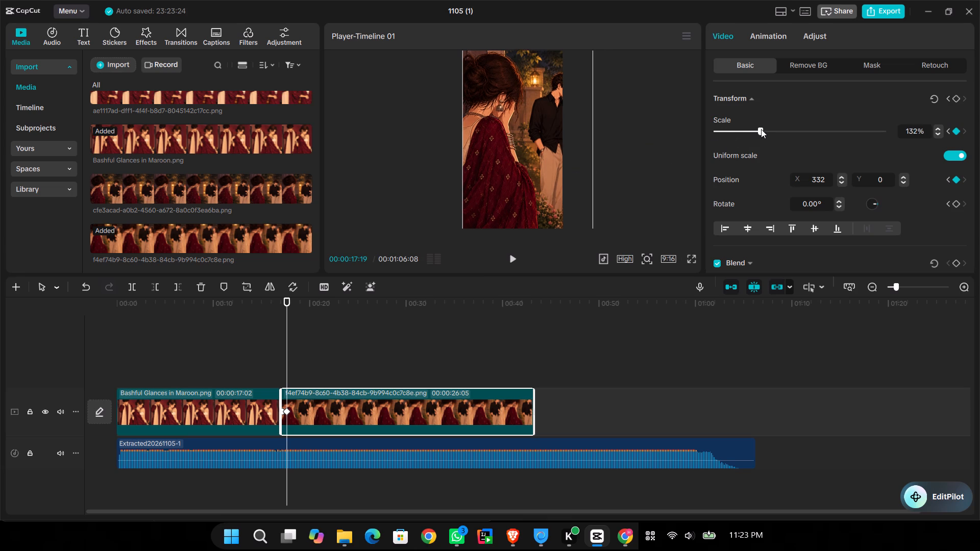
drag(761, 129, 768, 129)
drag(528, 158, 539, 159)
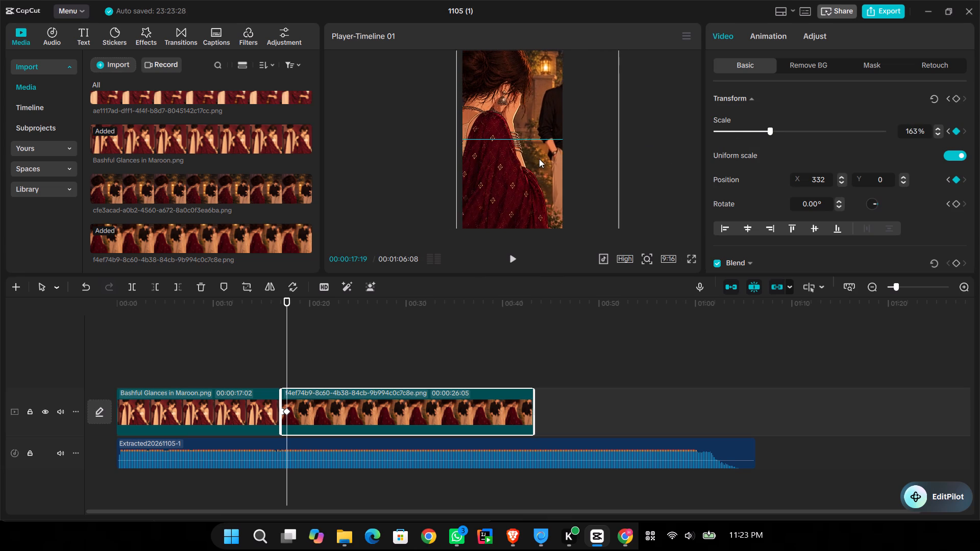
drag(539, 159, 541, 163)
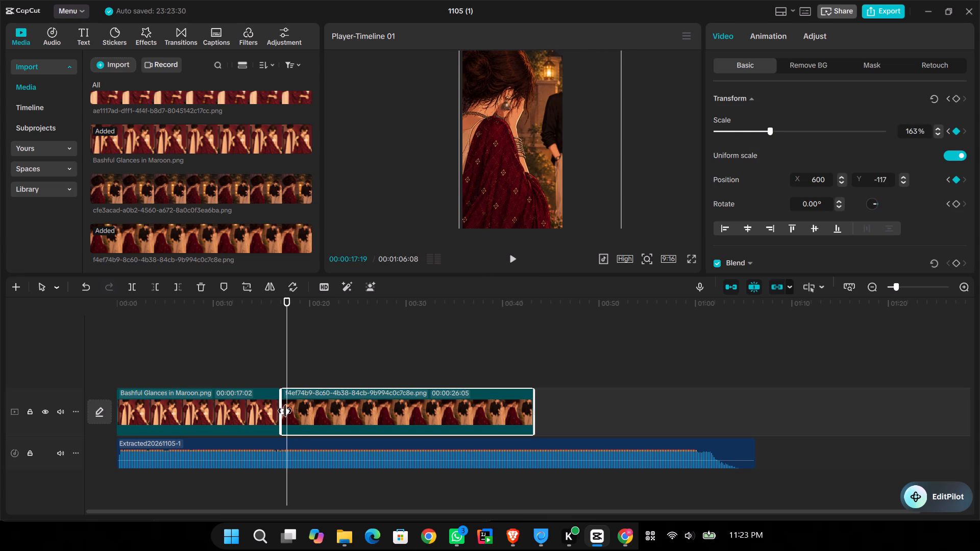
Delete the f4ef74b9 clip's remaining keyframes at 00:00:17:19 and 00:00:17:06.
click(286, 410)
key(BackSpace)
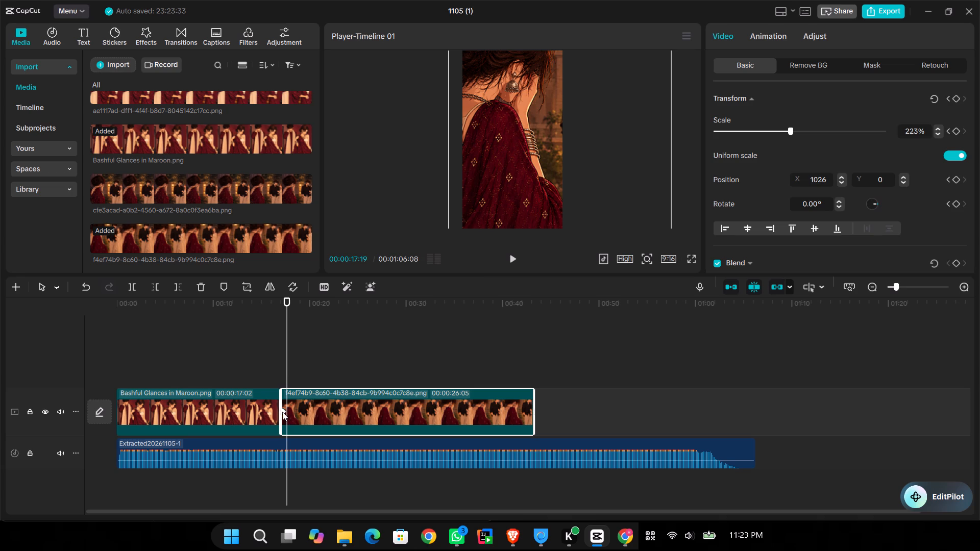
click(282, 412)
key(BackSpace)
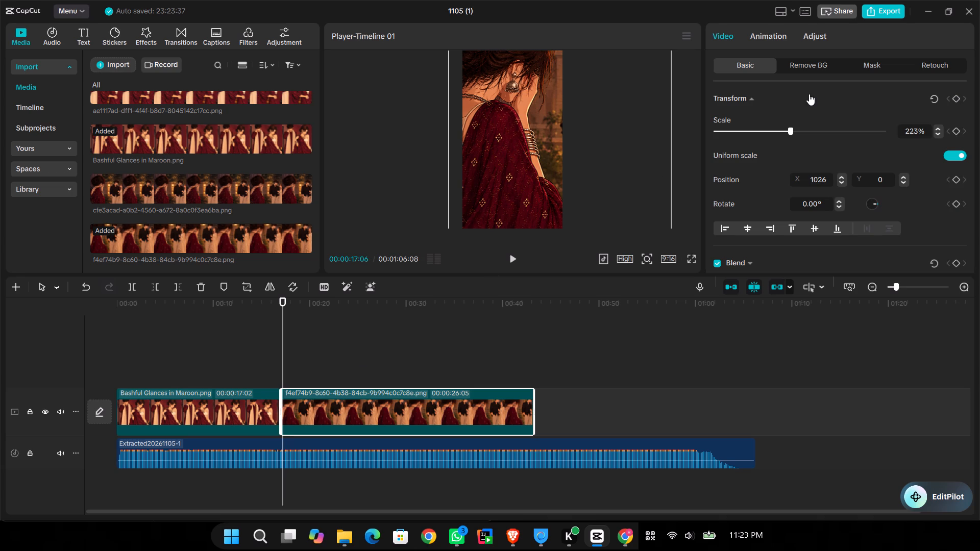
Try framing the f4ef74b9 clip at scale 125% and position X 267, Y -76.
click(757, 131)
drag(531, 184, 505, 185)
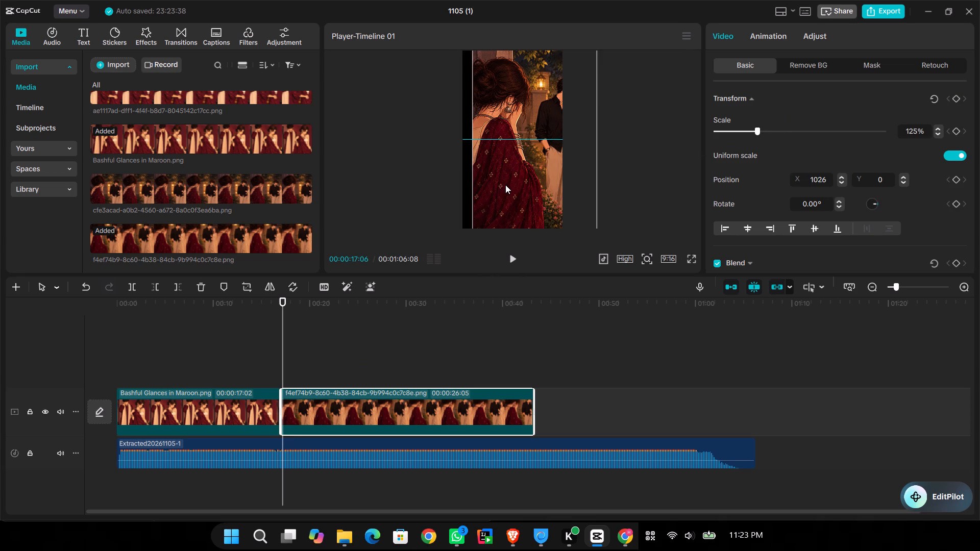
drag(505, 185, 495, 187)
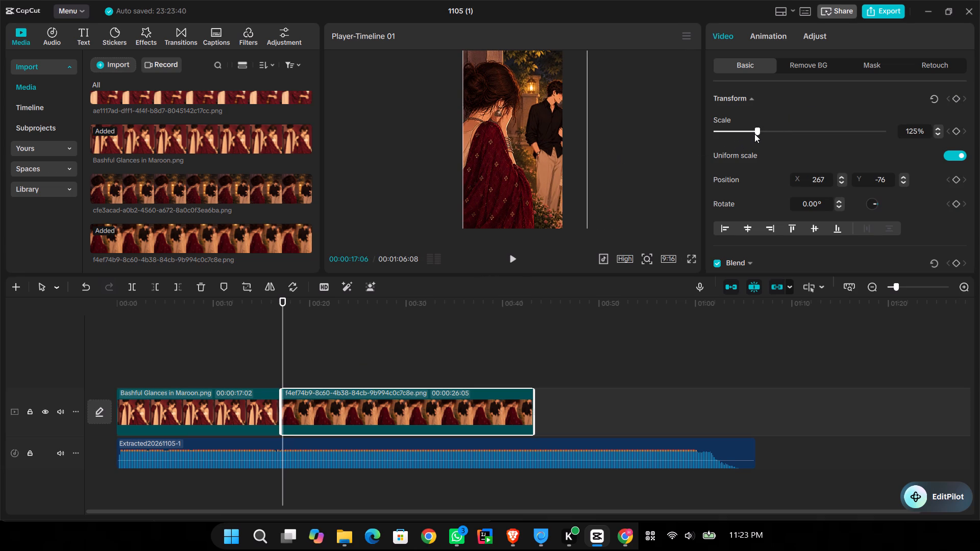
Frame the crying woman at scale 219%, position X 1283, Y -591, and add a transform keyframe at 00:00:17:06.
drag(754, 134, 789, 142)
drag(416, 179, 434, 177)
drag(472, 179, 489, 194)
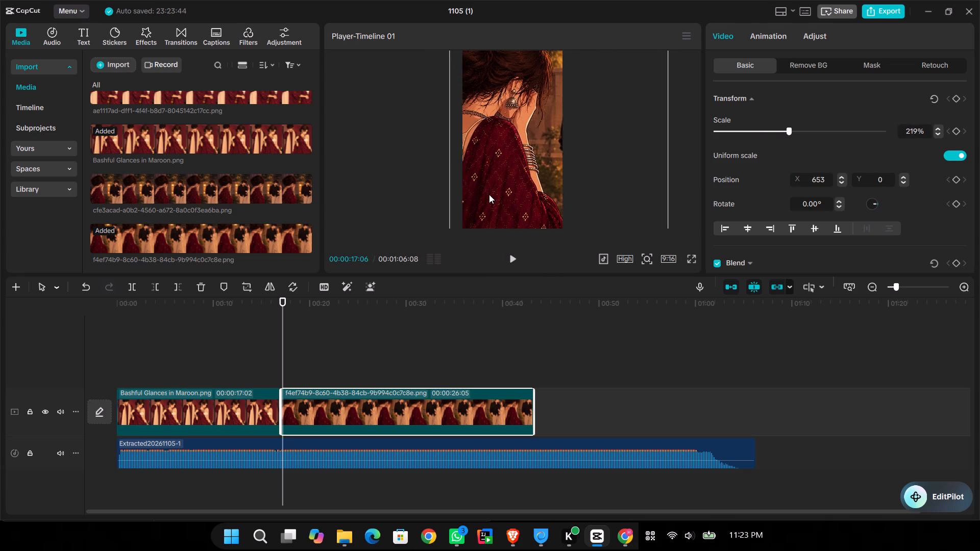
drag(489, 194, 498, 207)
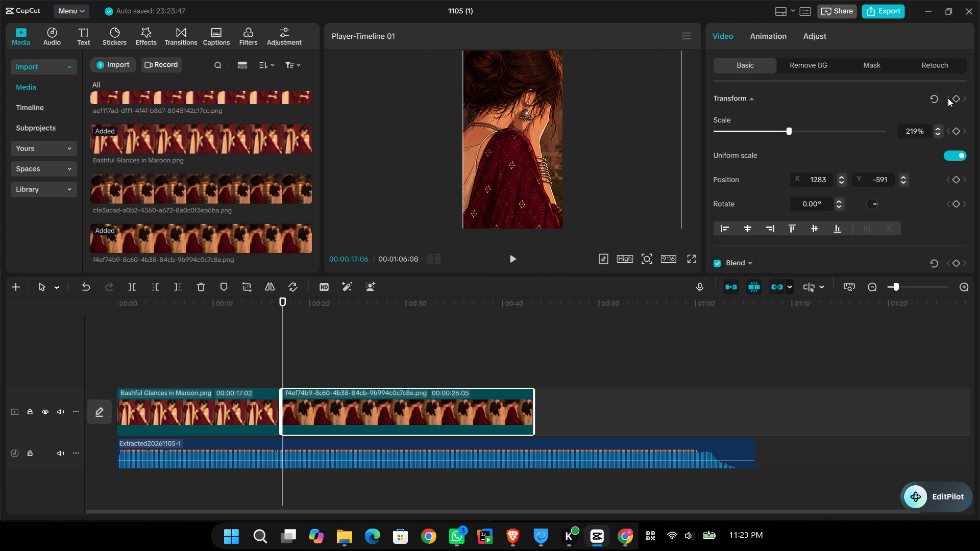
click(957, 98)
Keyframe the f4ef74b9 clip at 00:00:18:24 with scale 120% and position X -218, Y -186 to reveal the couple.
key(space)
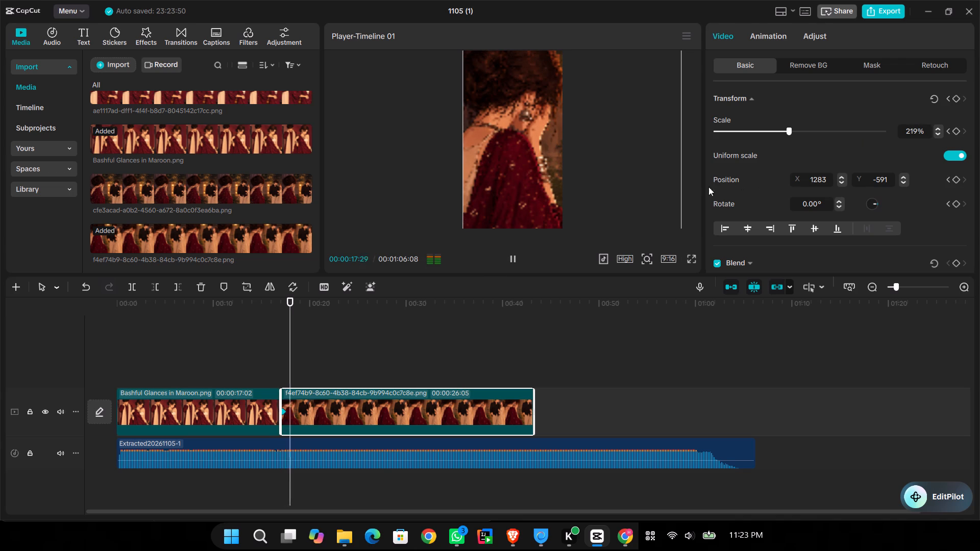
key(space)
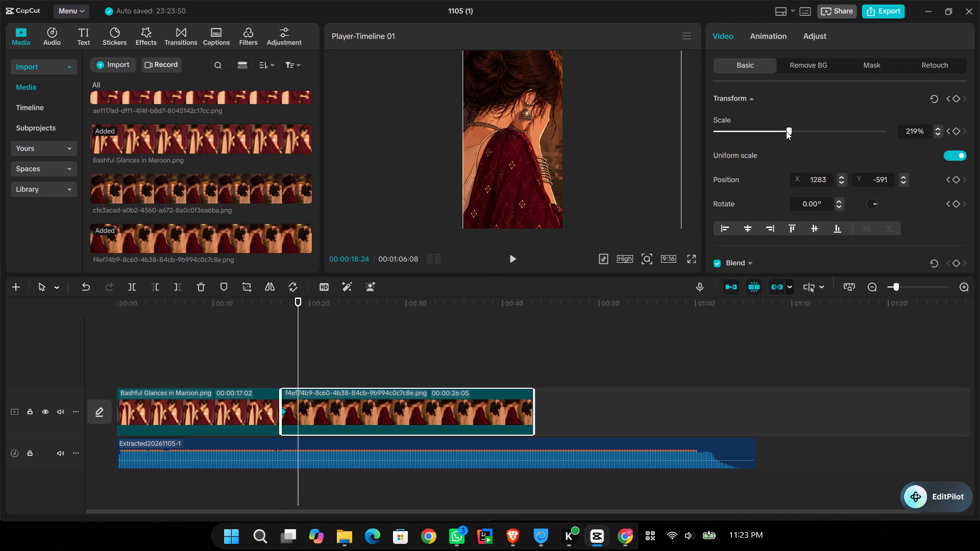
drag(785, 131, 757, 127)
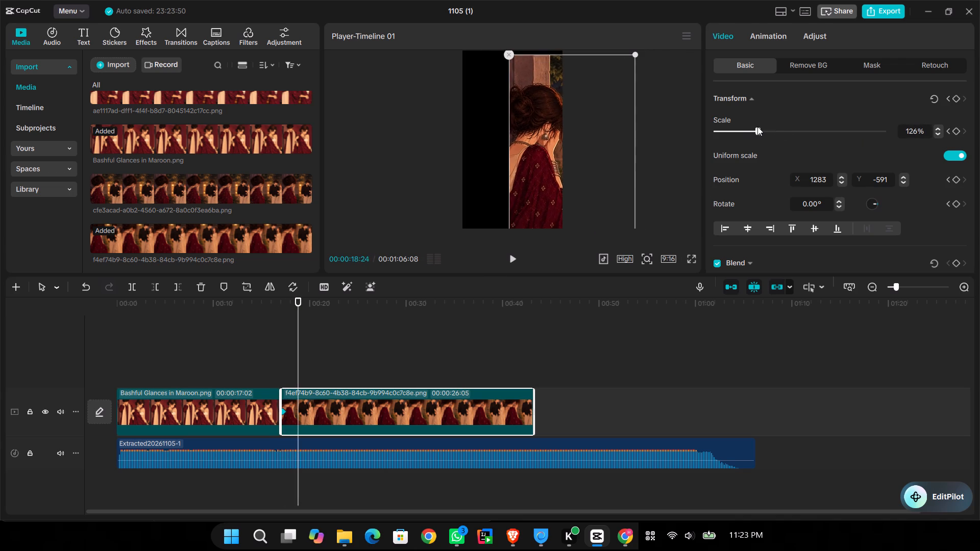
drag(757, 127, 756, 127)
drag(581, 159, 533, 147)
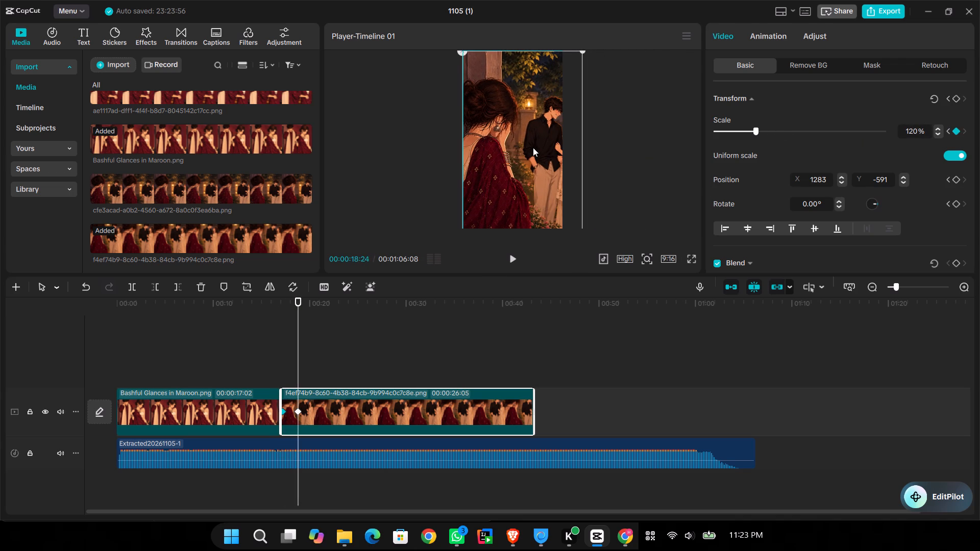
drag(533, 147, 523, 141)
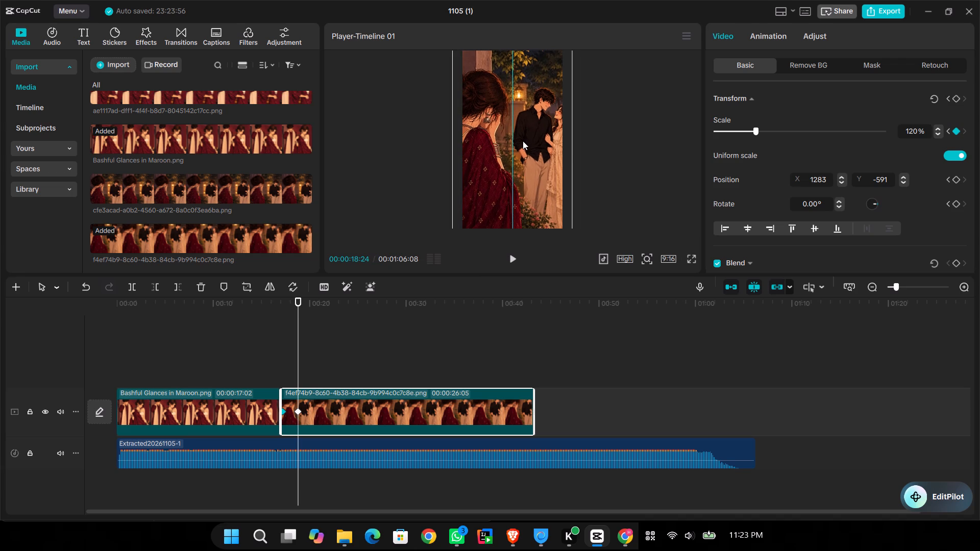
drag(523, 141, 514, 140)
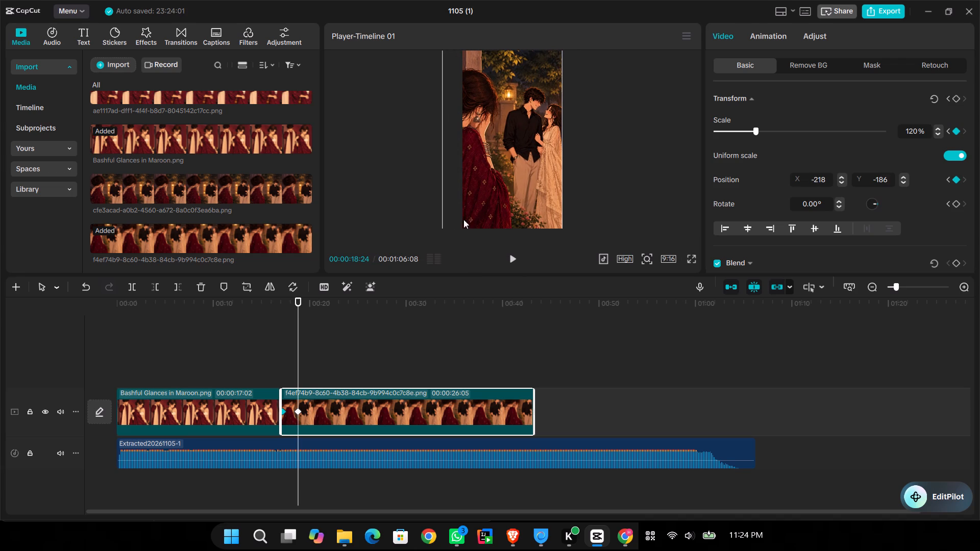
Preview the reveal, and keyframe the f4ef74b9 clip's scale to 178% at 00:00:23:07.
drag(295, 361, 277, 357)
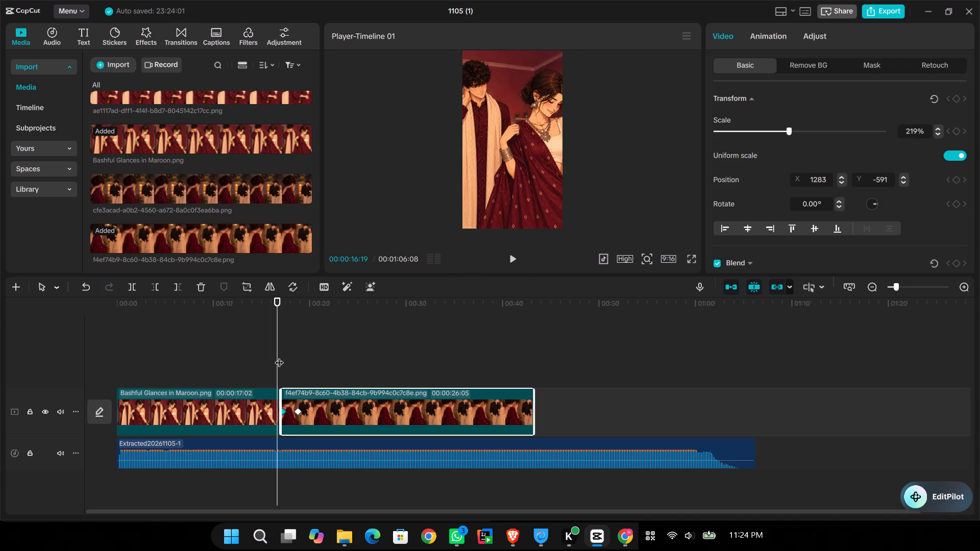
key(space)
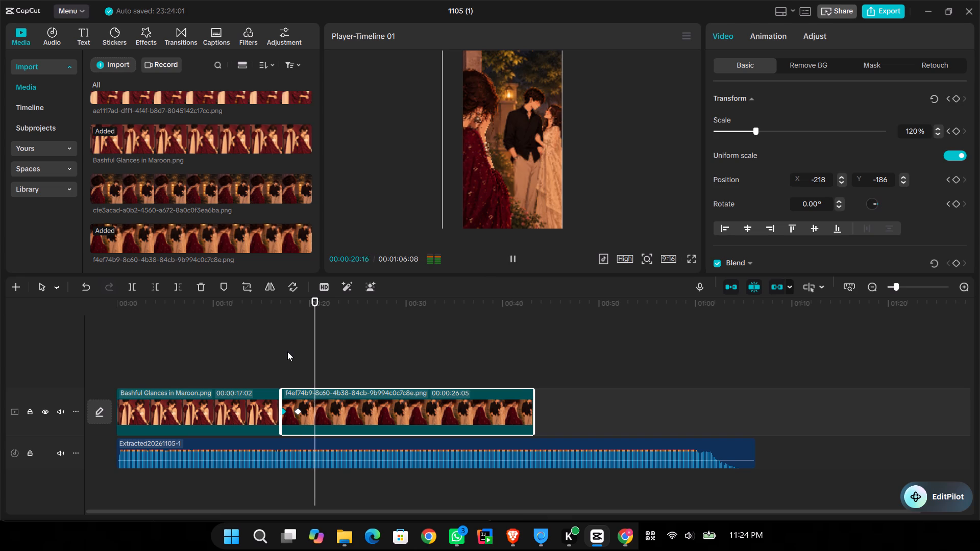
key(space)
key(space)
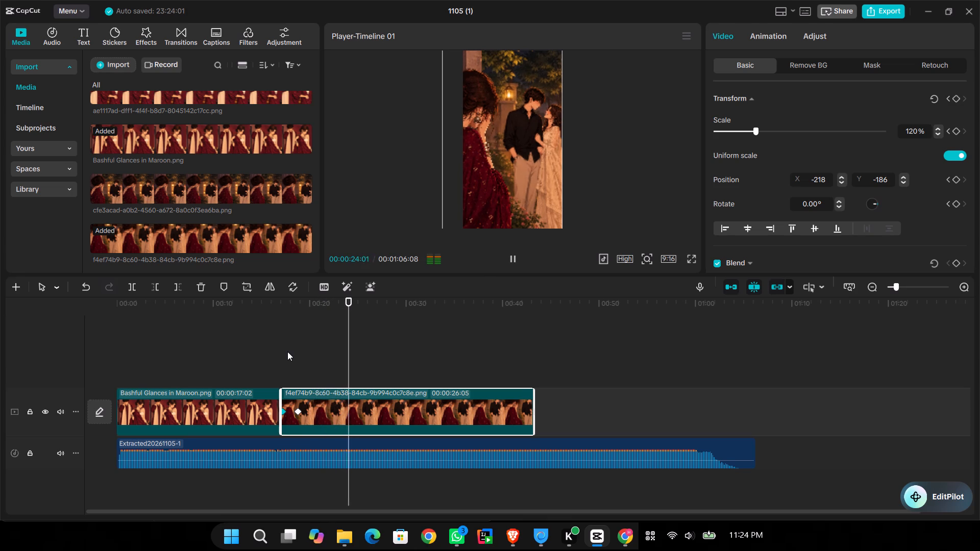
key(space)
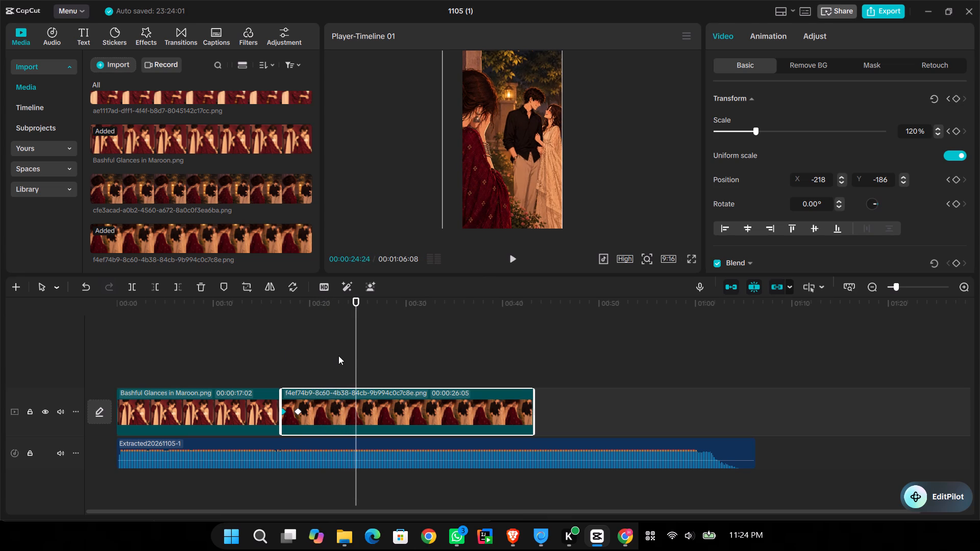
click(347, 355)
click(342, 355)
click(349, 423)
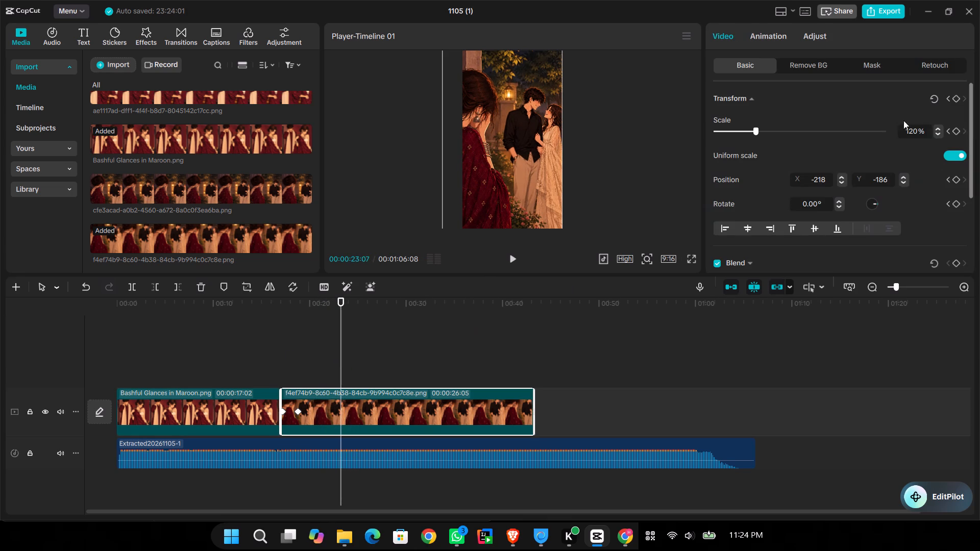
drag(755, 132, 765, 133)
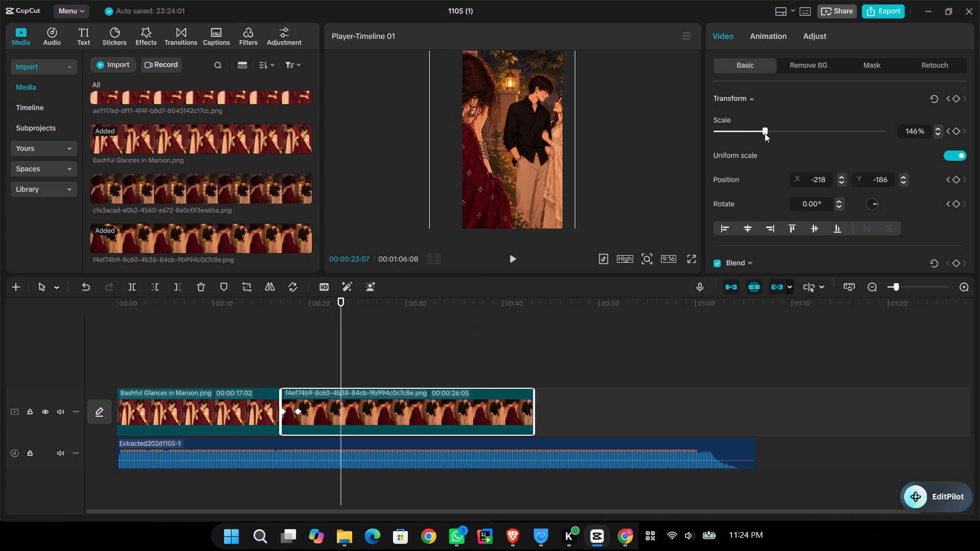
drag(765, 133, 772, 135)
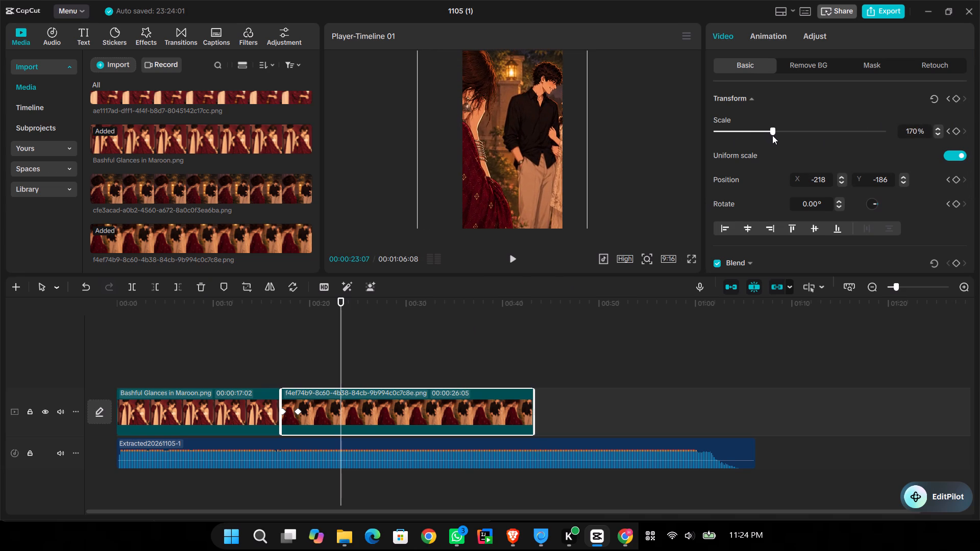
drag(772, 135, 775, 135)
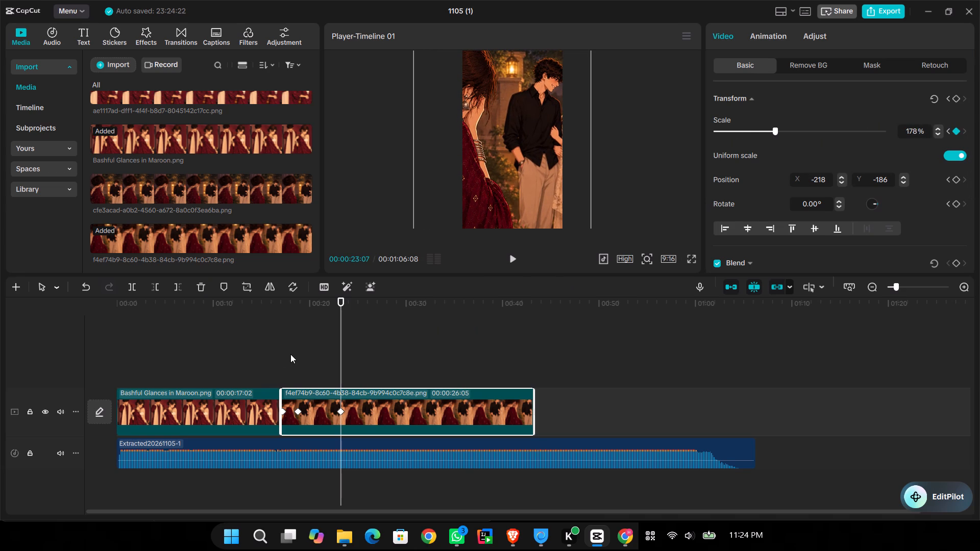
Play through to find the audio cut point, split the f4ef74b9 clip at 00:00:28:18 and delete the remainder after it.
click(290, 354)
drag(290, 354, 276, 352)
key(space)
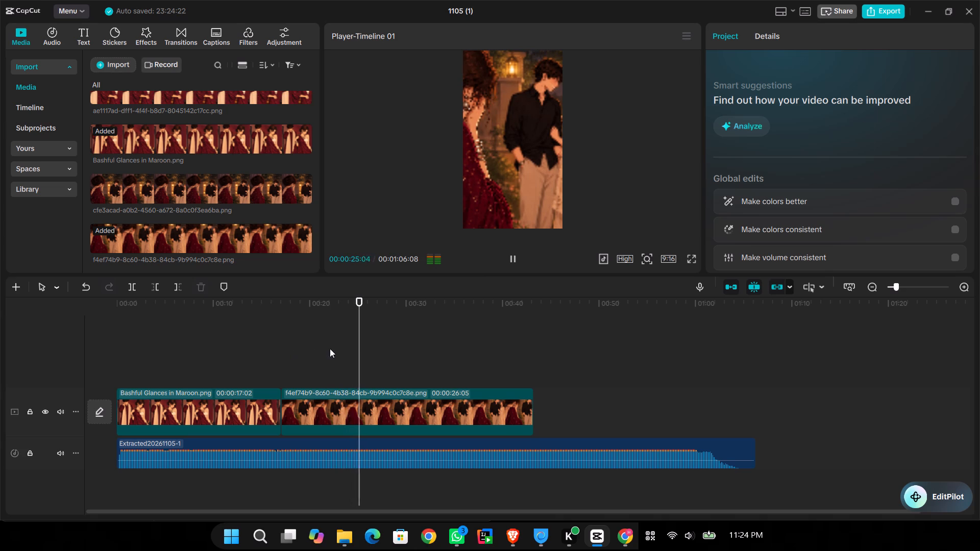
click(353, 370)
click(354, 370)
click(360, 419)
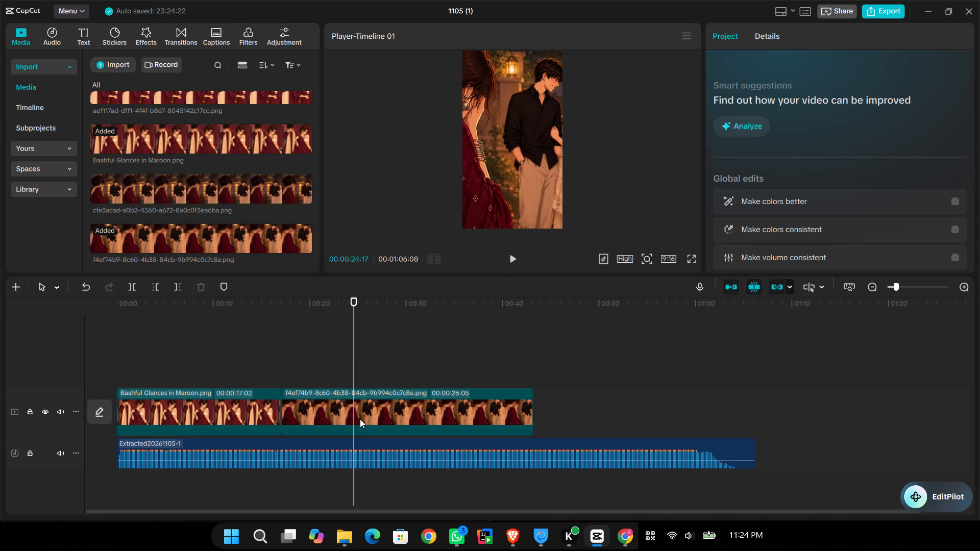
key(space)
key(space)
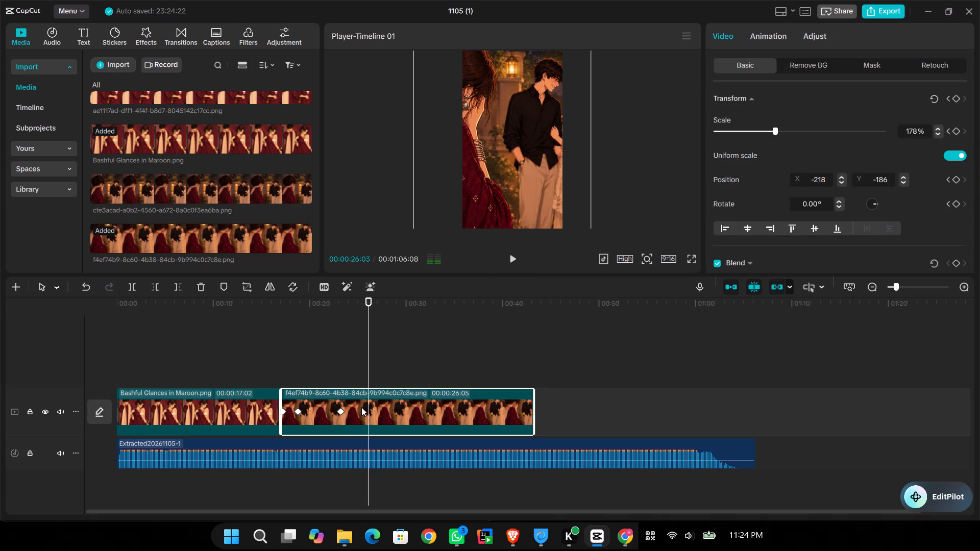
key(space)
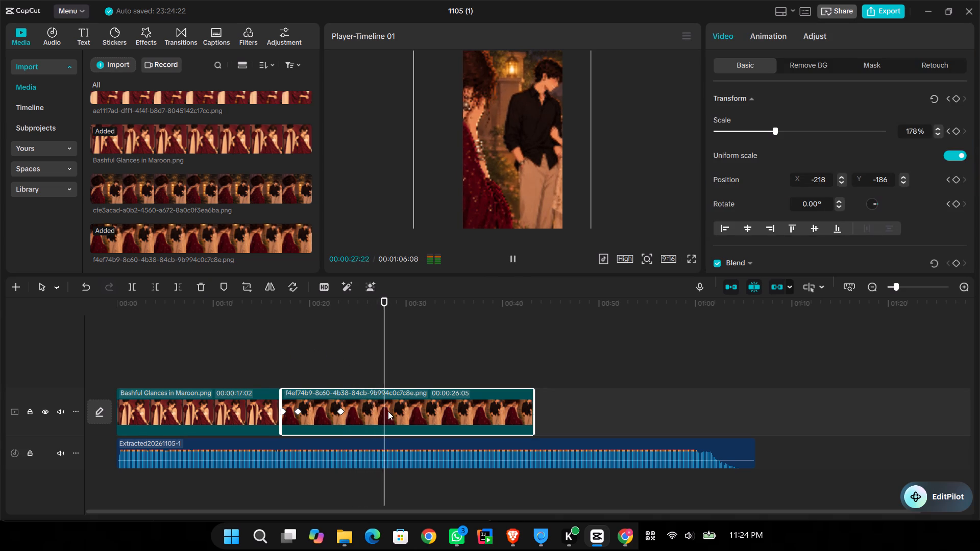
click(397, 413)
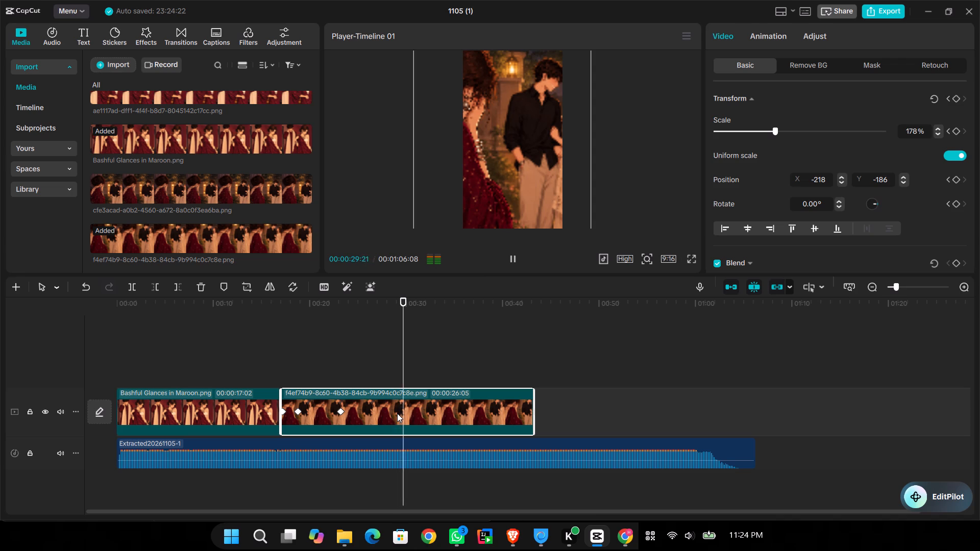
click(403, 415)
click(411, 416)
click(380, 364)
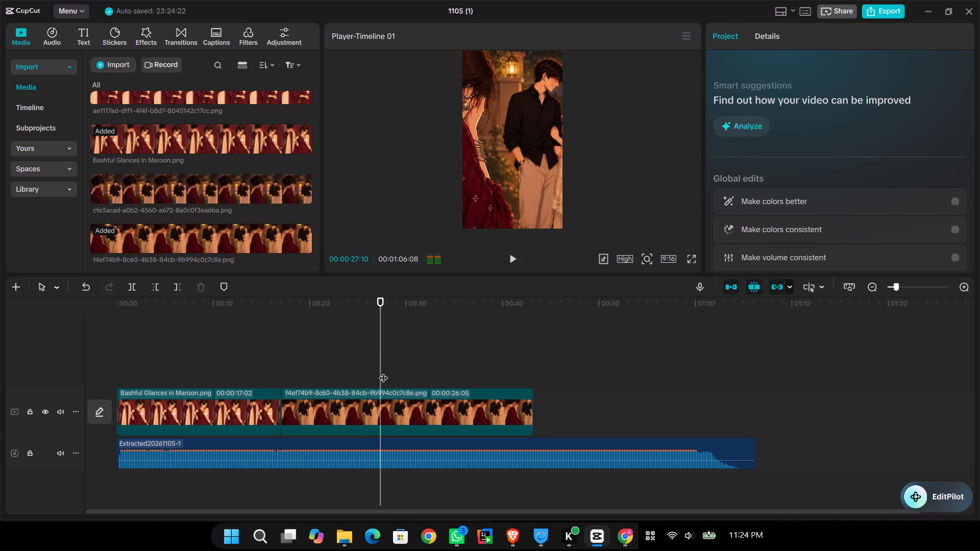
key(space)
key(space)
click(391, 409)
key(space)
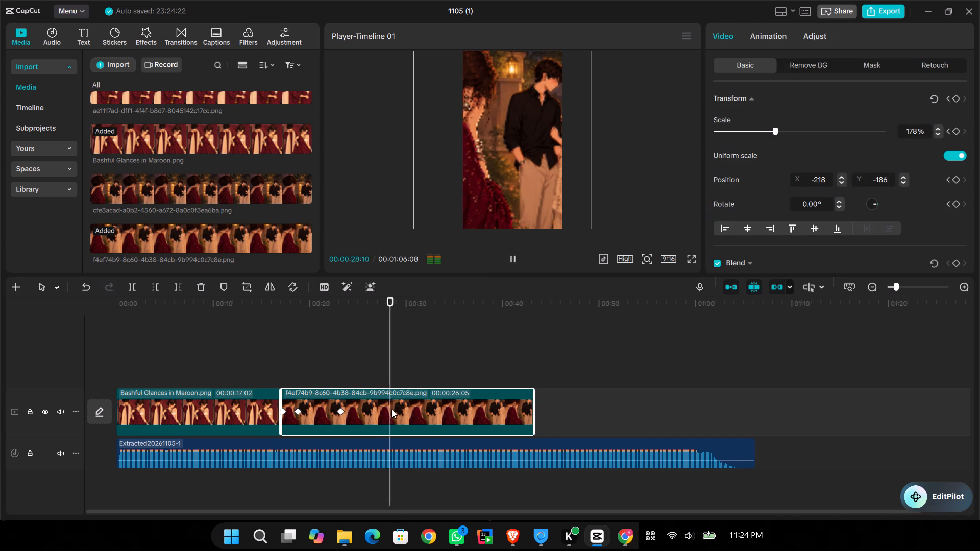
key(space)
key(ctrl+b)
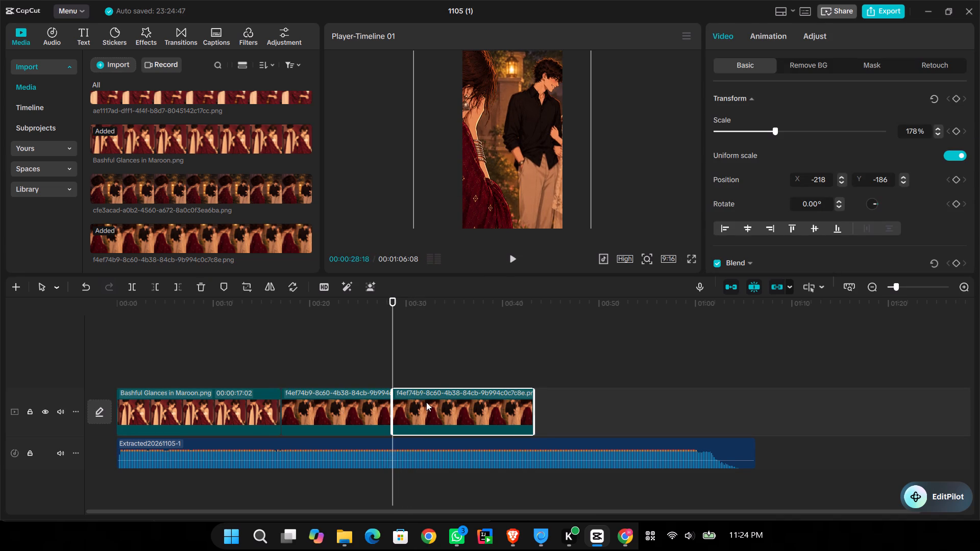
key(BackSpace)
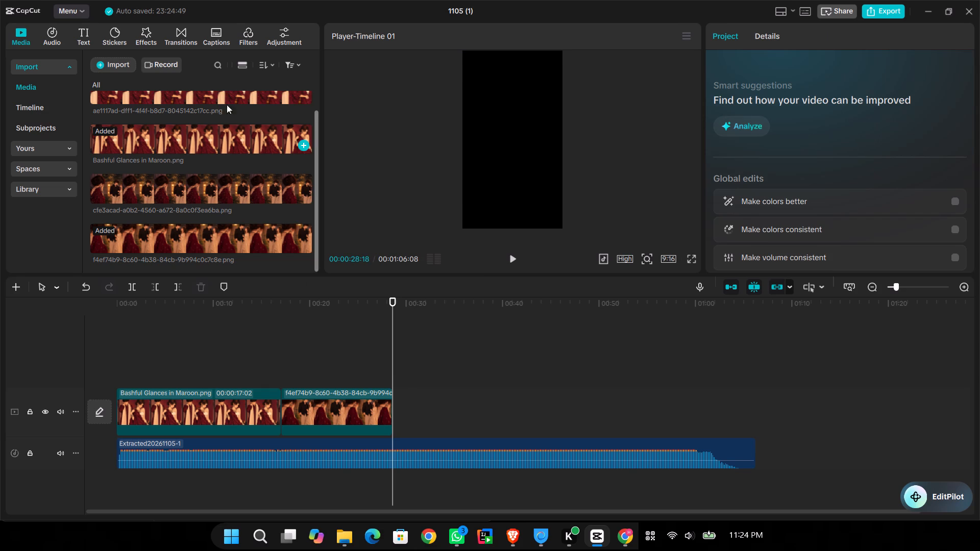
Open the file picker for importing media from the device.
click(239, 135)
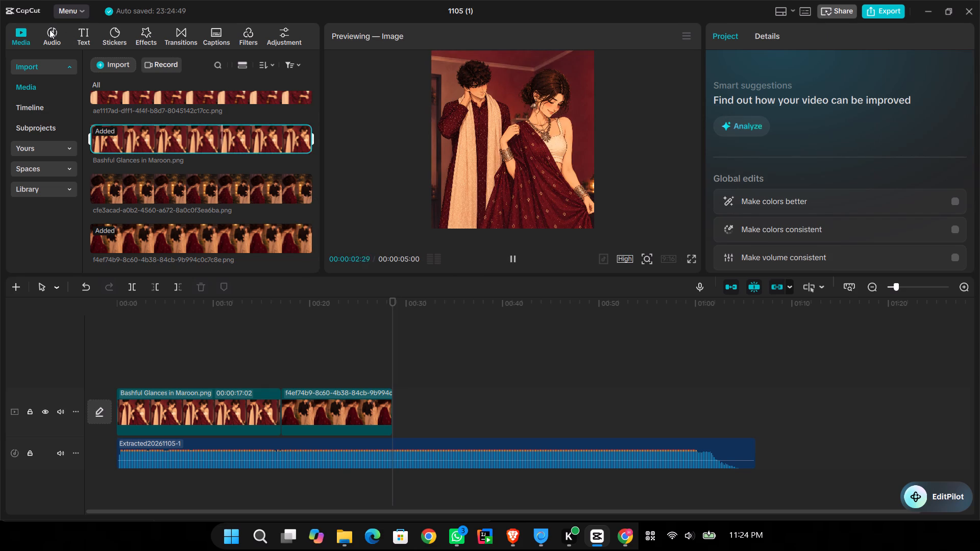
click(114, 64)
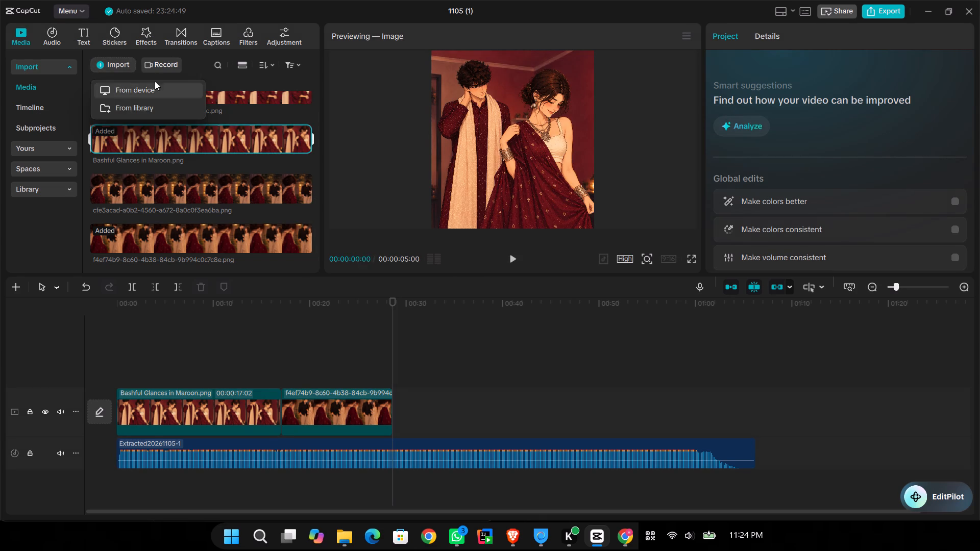
click(137, 93)
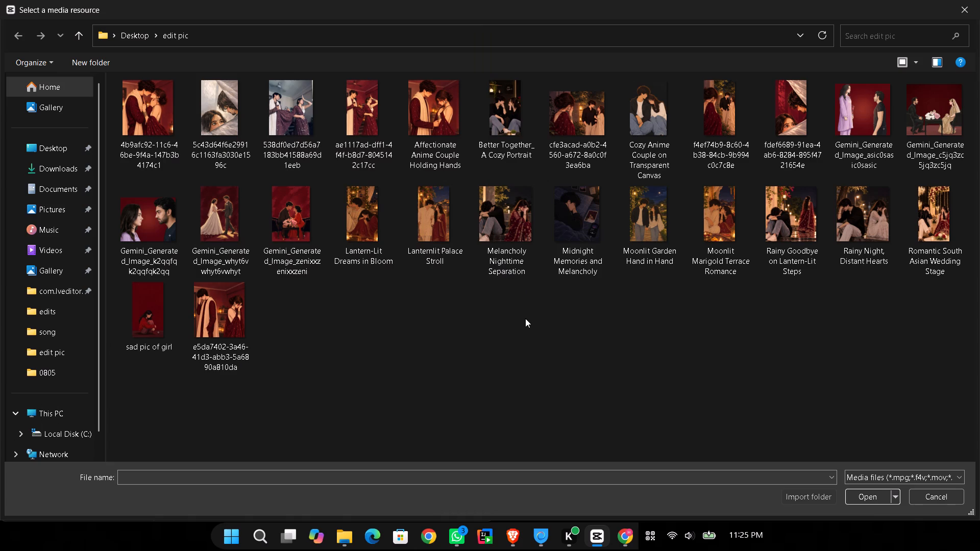
double_click(212, 326)
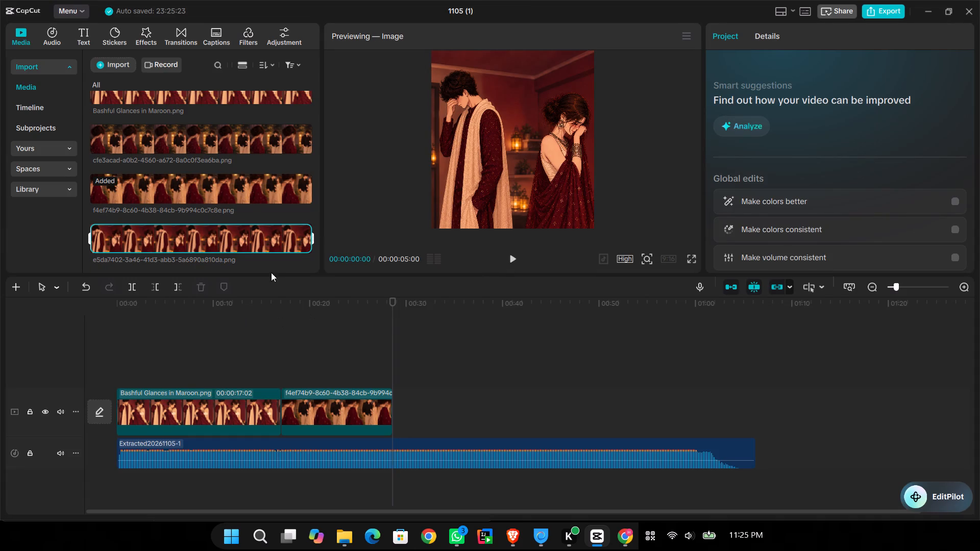
click(301, 246)
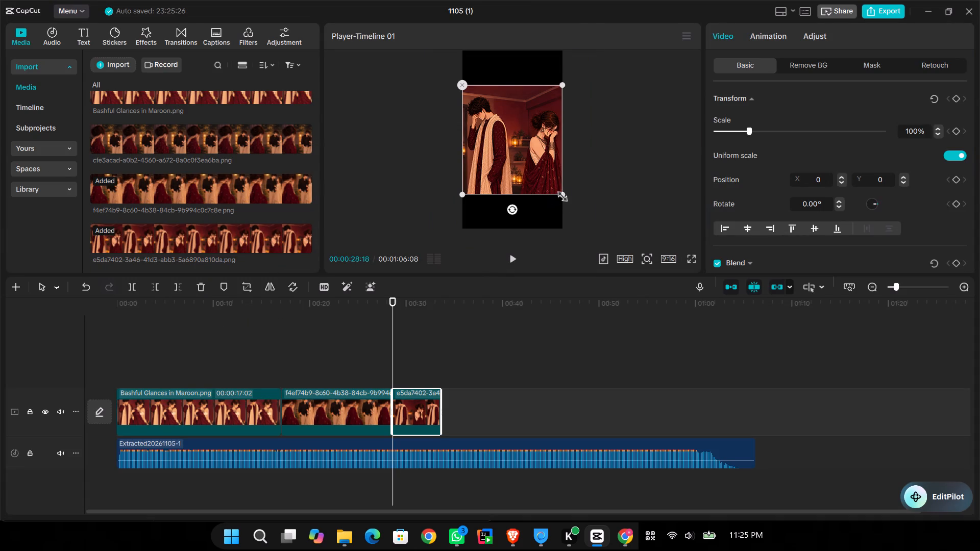
Enlarge the e5da7402 image to 258% and reposition it to X -1709, Y -543, framing the crying woman.
drag(562, 190, 607, 263)
drag(533, 210, 443, 205)
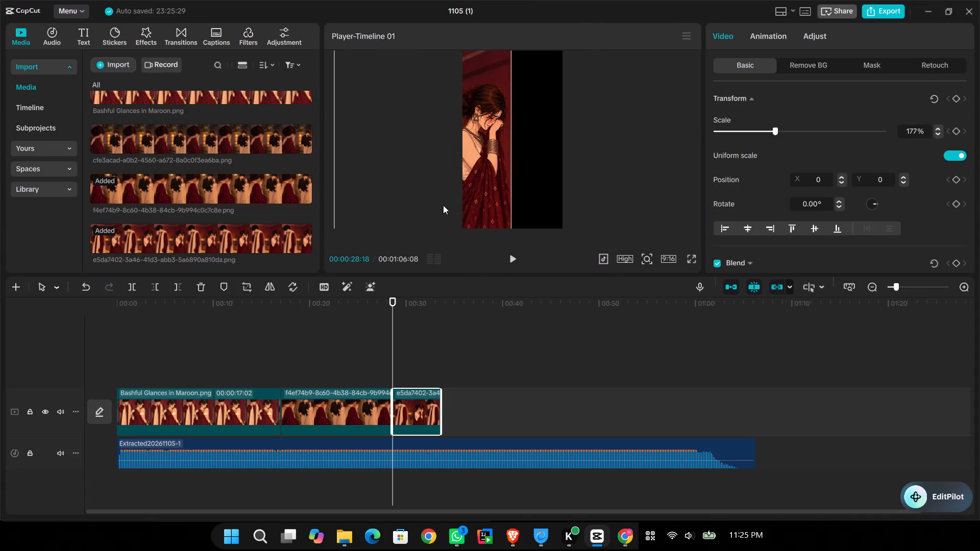
drag(443, 205, 494, 209)
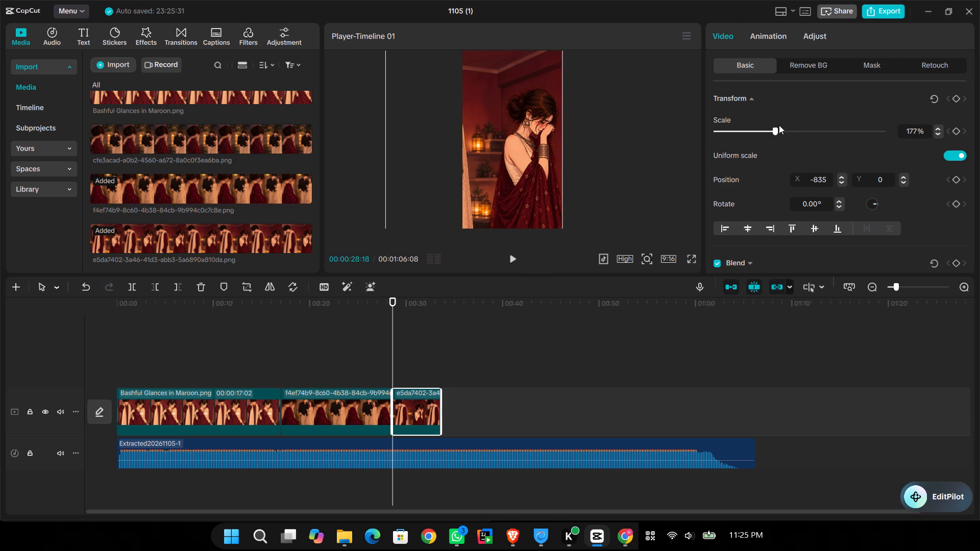
drag(774, 130, 790, 136)
drag(485, 164, 440, 148)
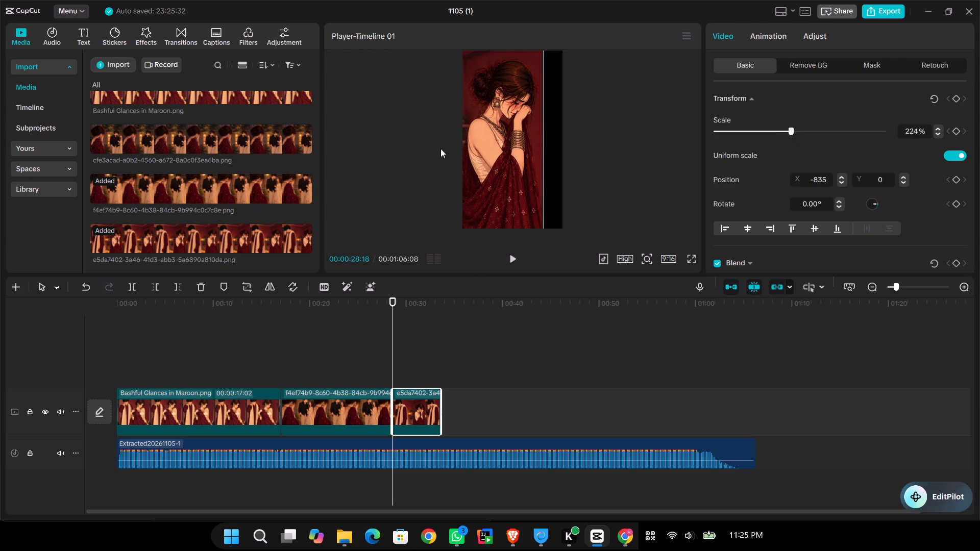
drag(440, 148, 468, 155)
drag(791, 134, 802, 136)
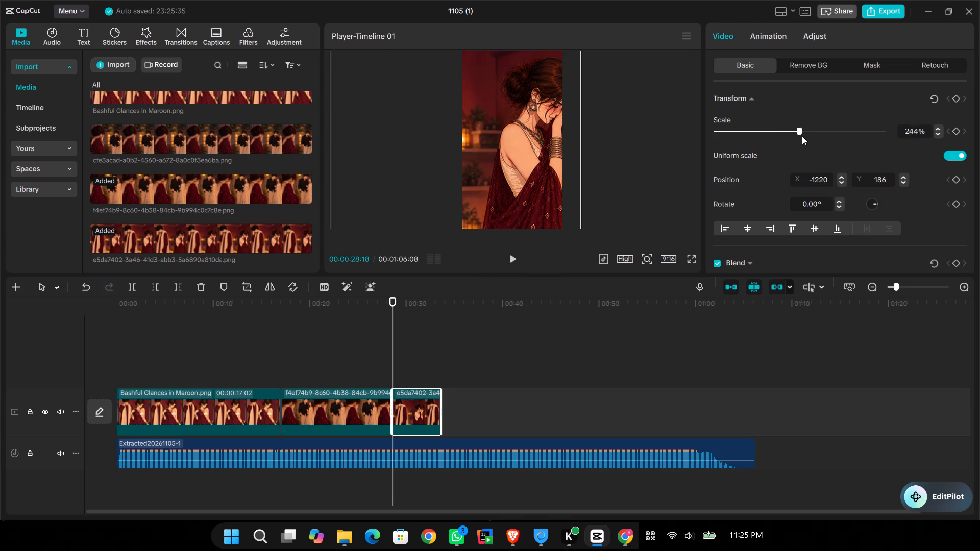
drag(802, 136, 803, 136)
drag(524, 158, 502, 157)
click(691, 258)
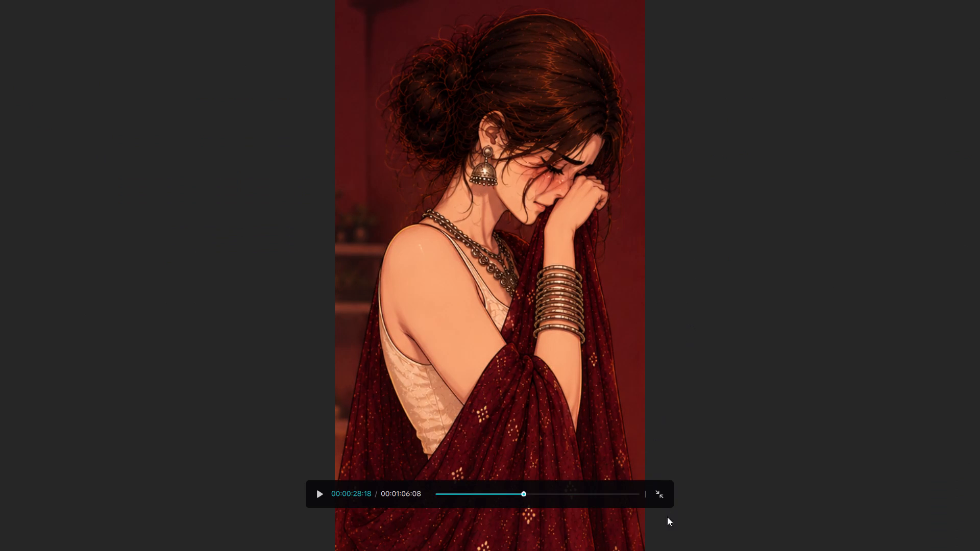
click(667, 500)
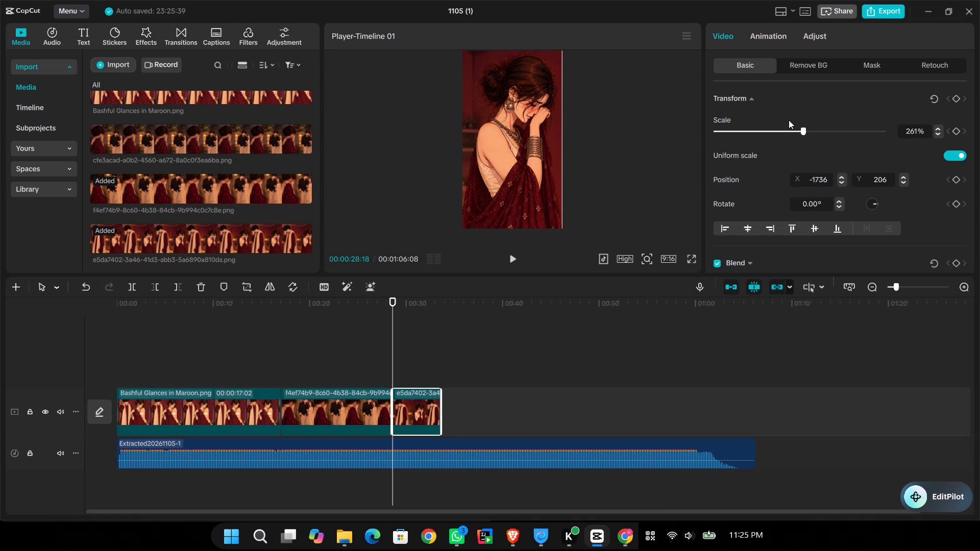
click(797, 129)
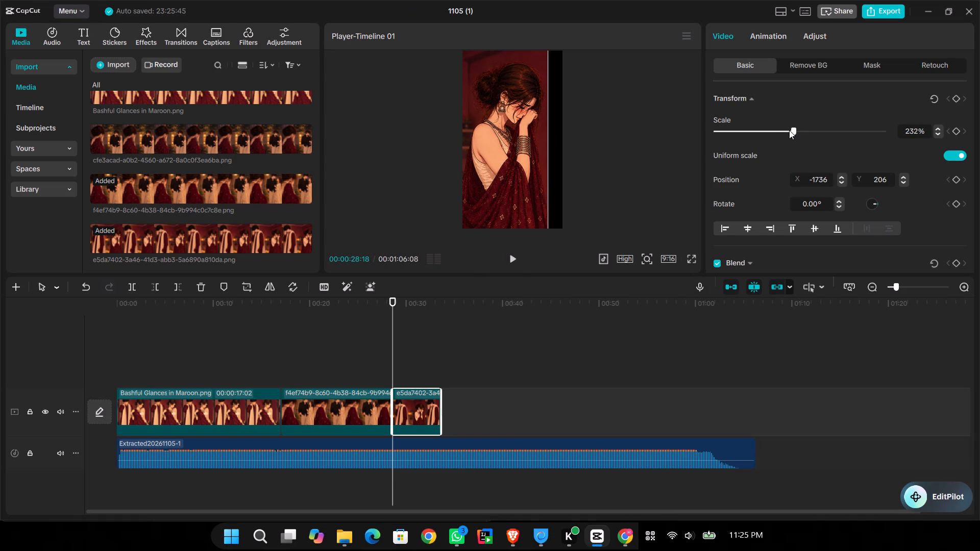
drag(797, 131, 802, 131)
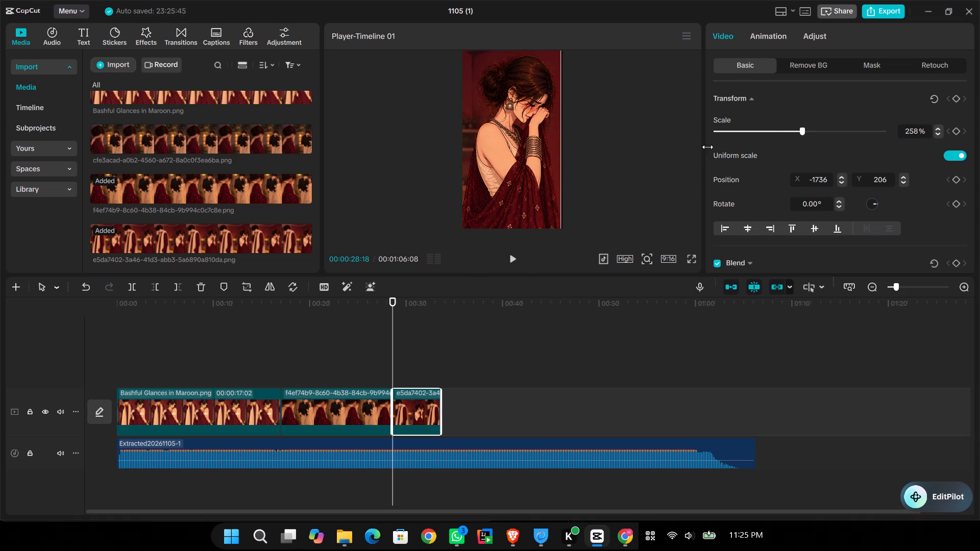
drag(532, 163, 539, 195)
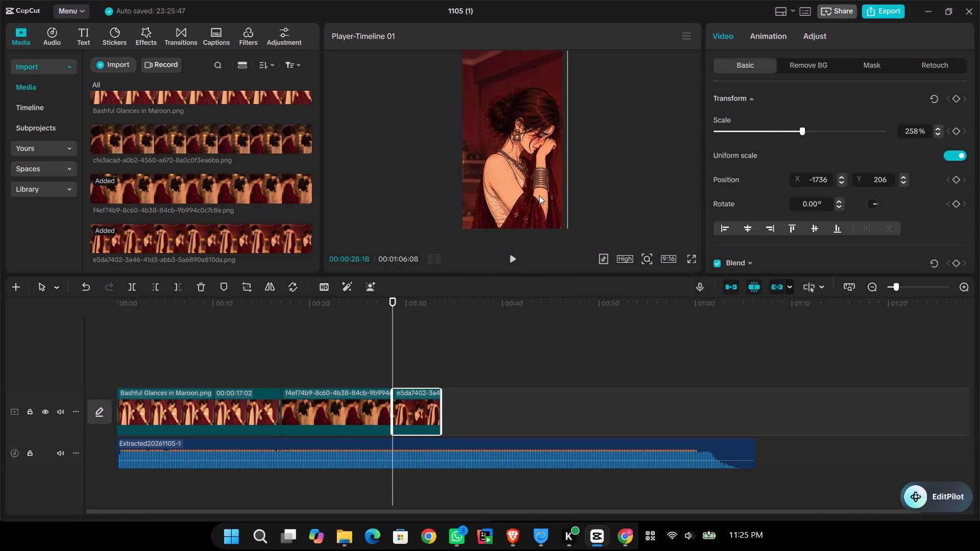
drag(539, 195, 536, 197)
Play from 00:00:22:14 into the e5da7402 clip and extend that clip's end to 00:00:39:16.
click(362, 358)
drag(353, 385, 342, 406)
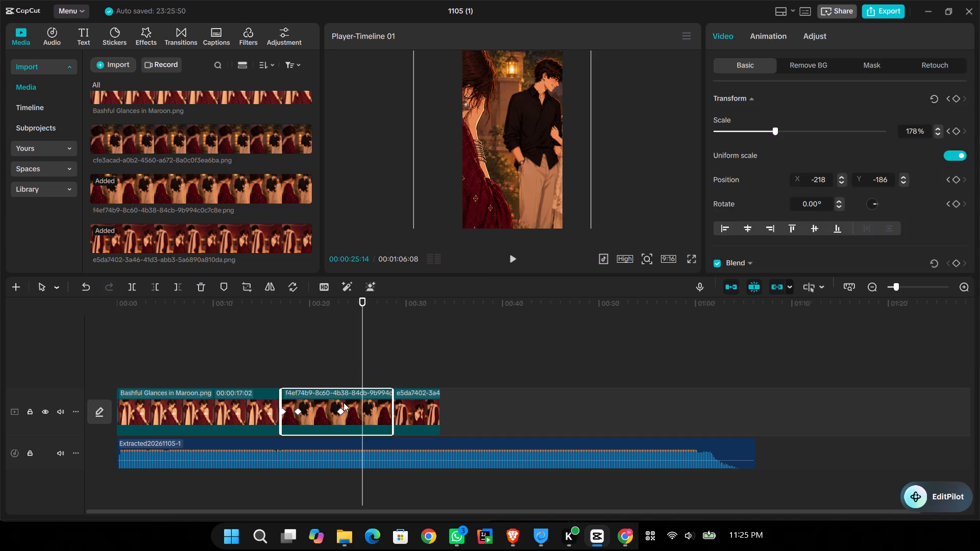
double_click(333, 351)
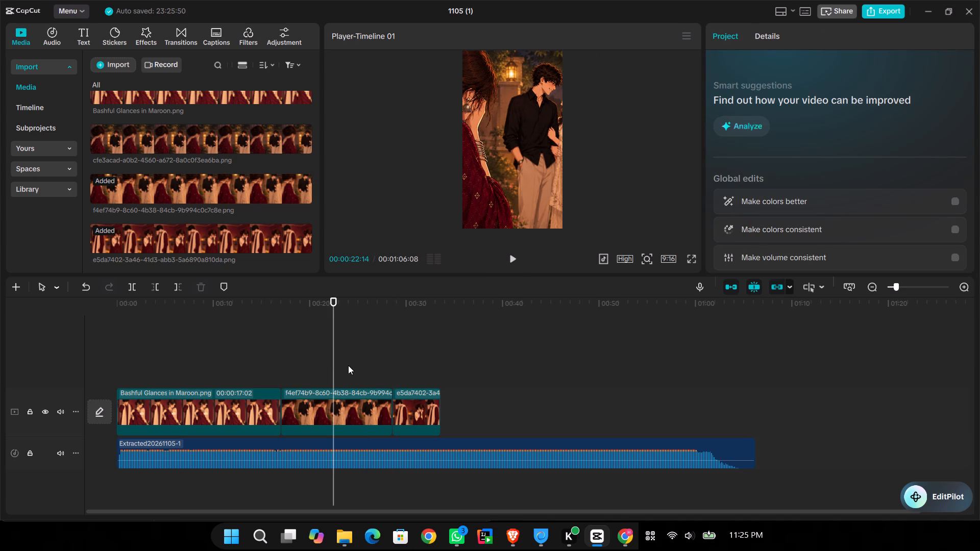
key(space)
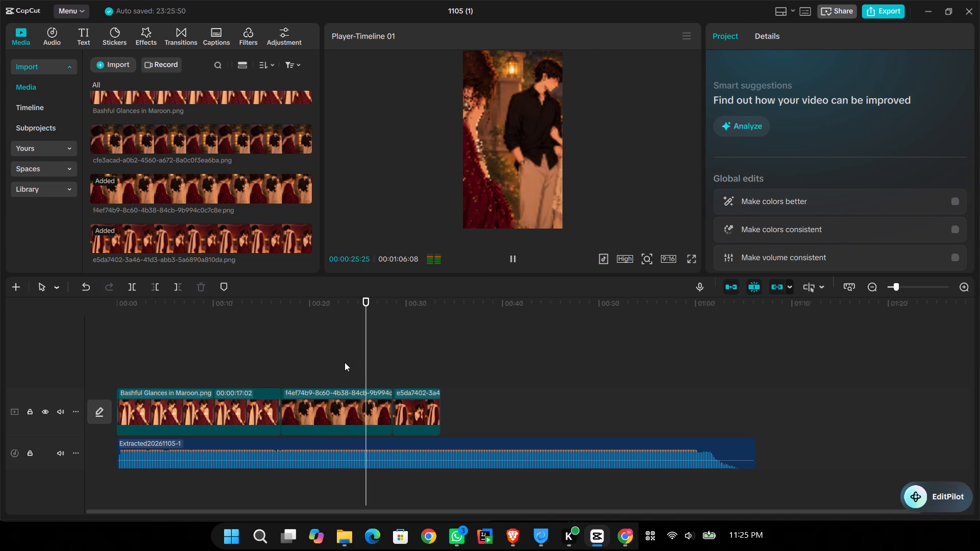
key(space)
click(414, 417)
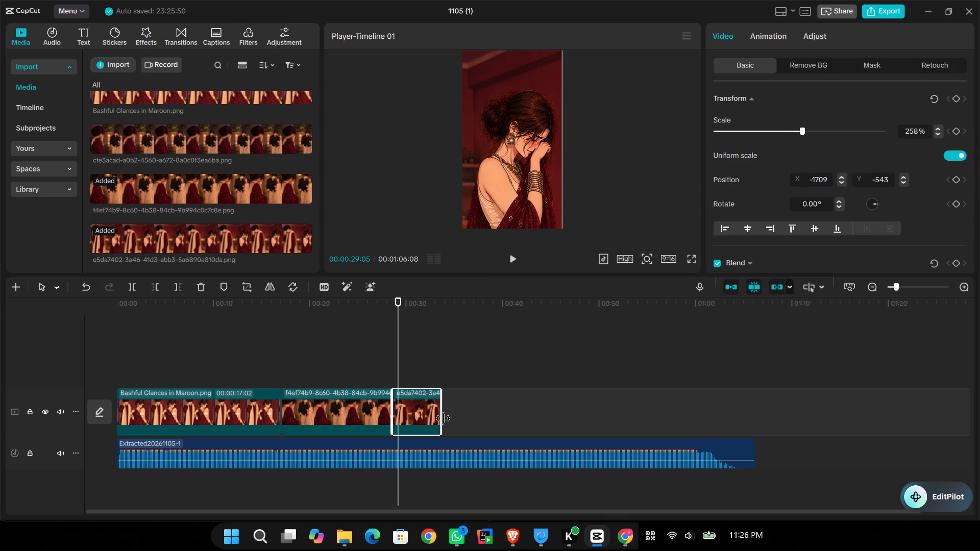
key(space)
drag(442, 418, 496, 415)
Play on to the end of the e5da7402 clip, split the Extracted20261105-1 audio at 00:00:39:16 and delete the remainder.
key(space)
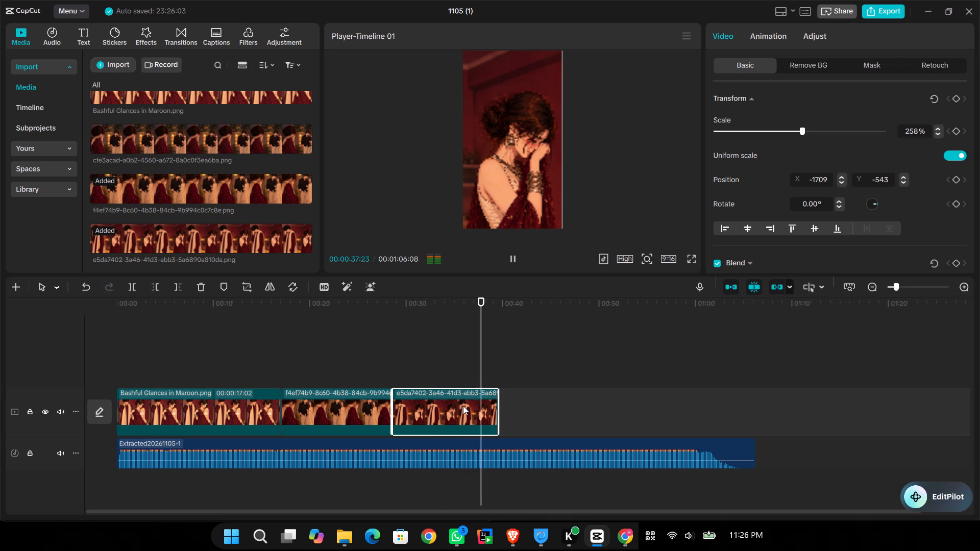
key(space)
key(space)
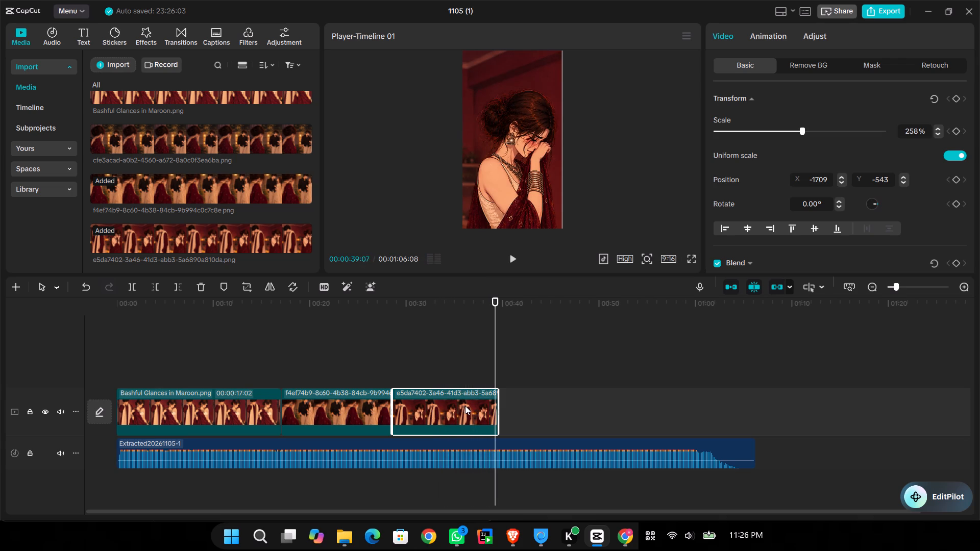
key(space)
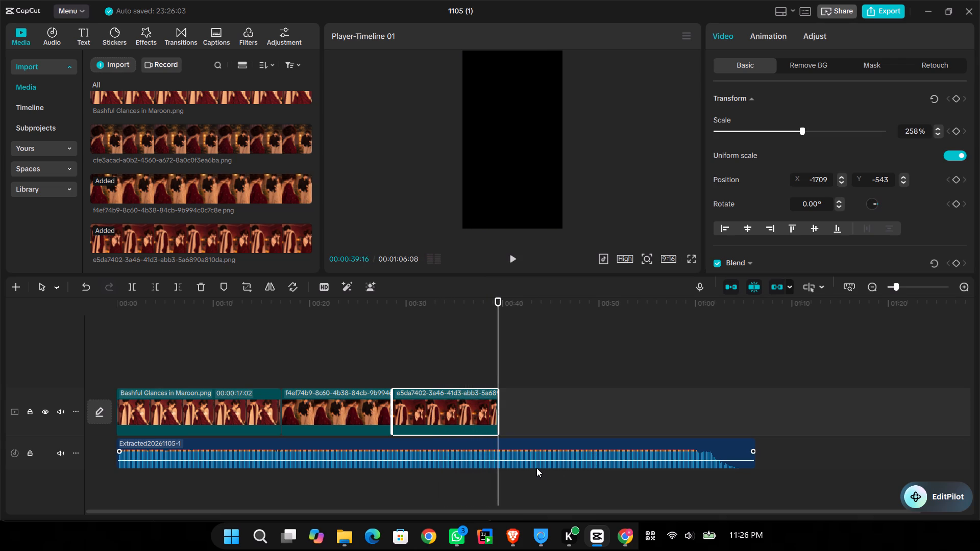
click(536, 468)
key(ctrl+b)
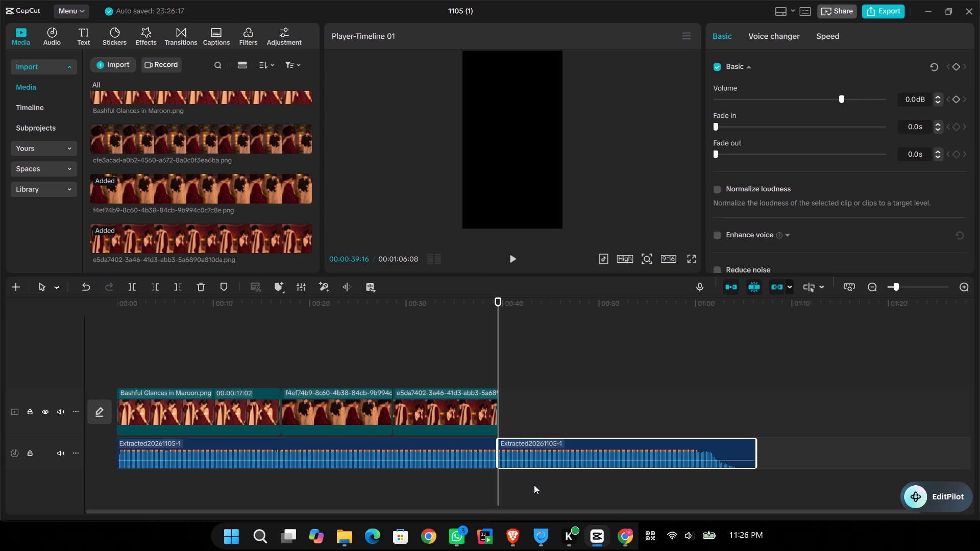
key(BackSpace)
Play the opening to find the trim point and trim the start of the Bashful Glances in Maroon clip at 00:00:06:05.
click(107, 337)
key(space)
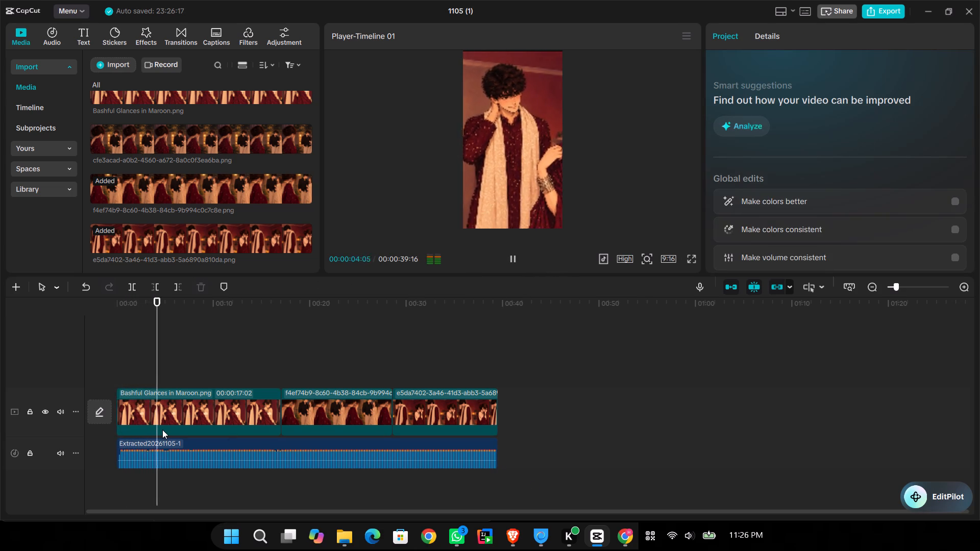
key(space)
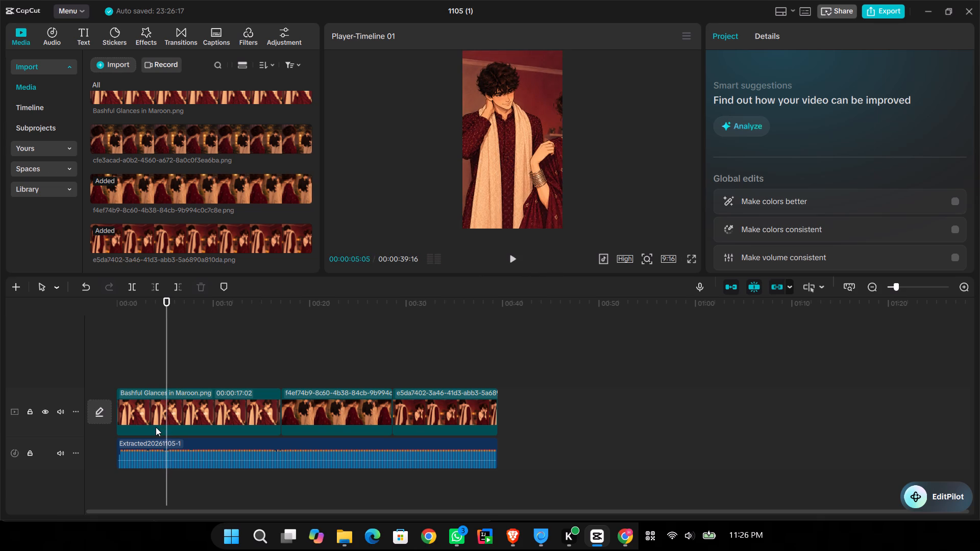
key(space)
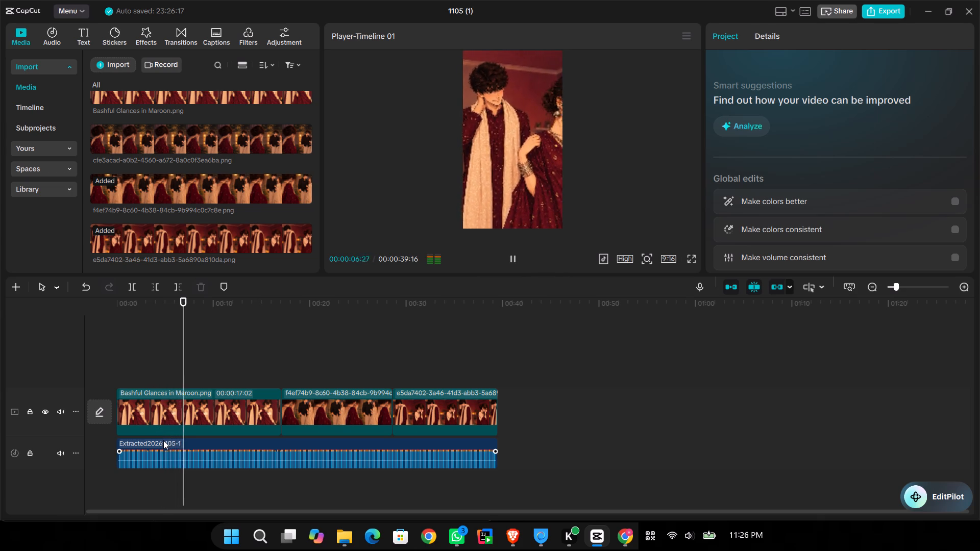
click(164, 438)
click(163, 434)
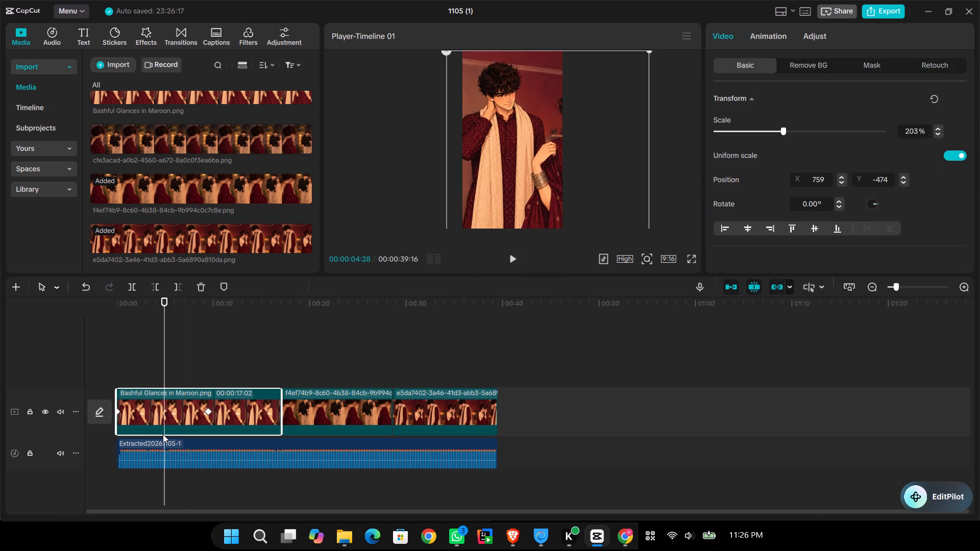
key(space)
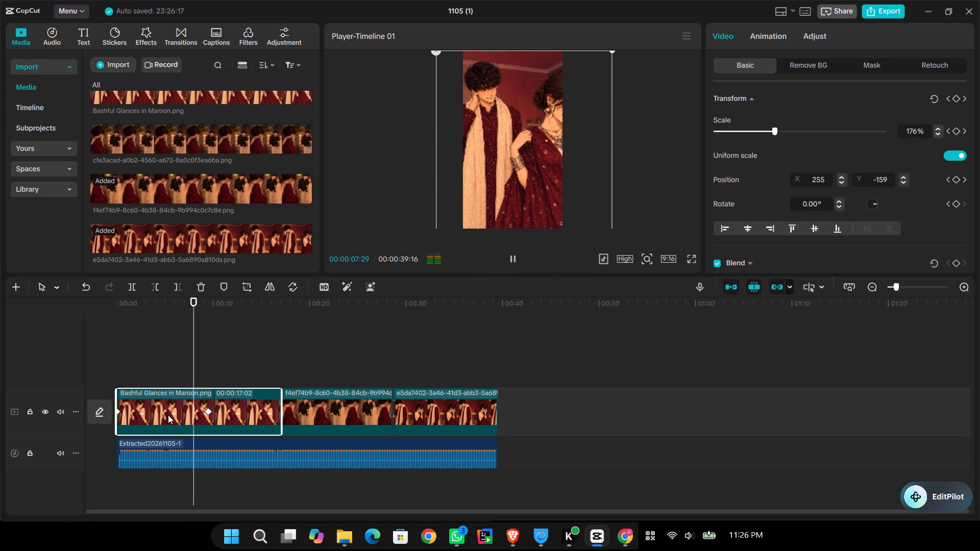
click(165, 339)
drag(165, 339, 176, 343)
click(165, 457)
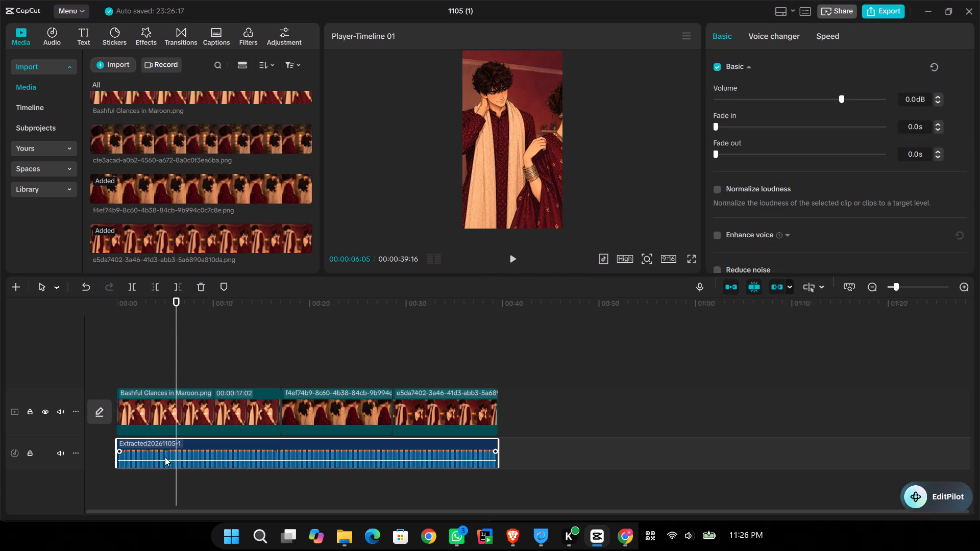
click(133, 416)
drag(114, 409, 175, 420)
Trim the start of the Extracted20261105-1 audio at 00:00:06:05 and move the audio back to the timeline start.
click(157, 452)
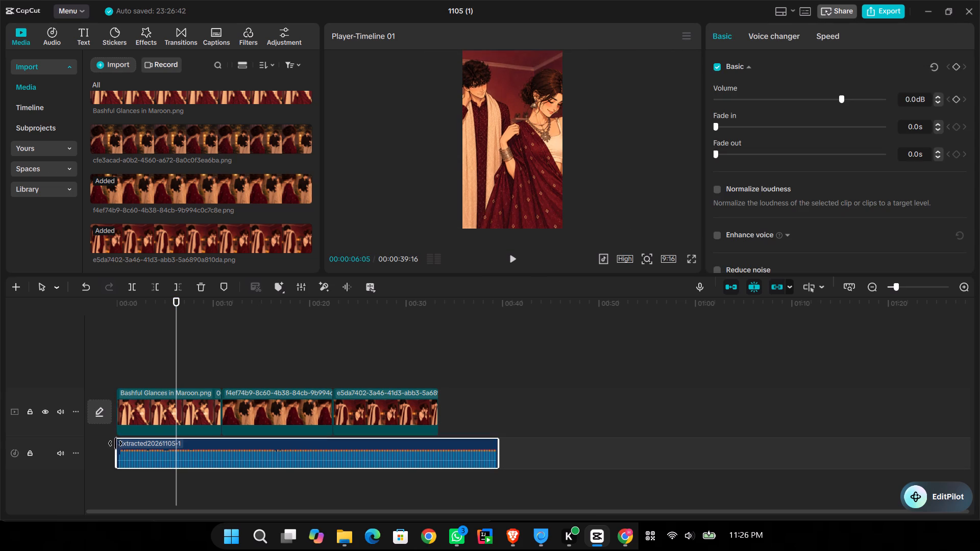
drag(116, 443, 177, 442)
drag(192, 447, 134, 440)
Play the shortened opening and move the second keyframe of the Bashful Glances in Maroon clip to about 00:00:07.
click(129, 360)
drag(129, 360, 102, 359)
key(space)
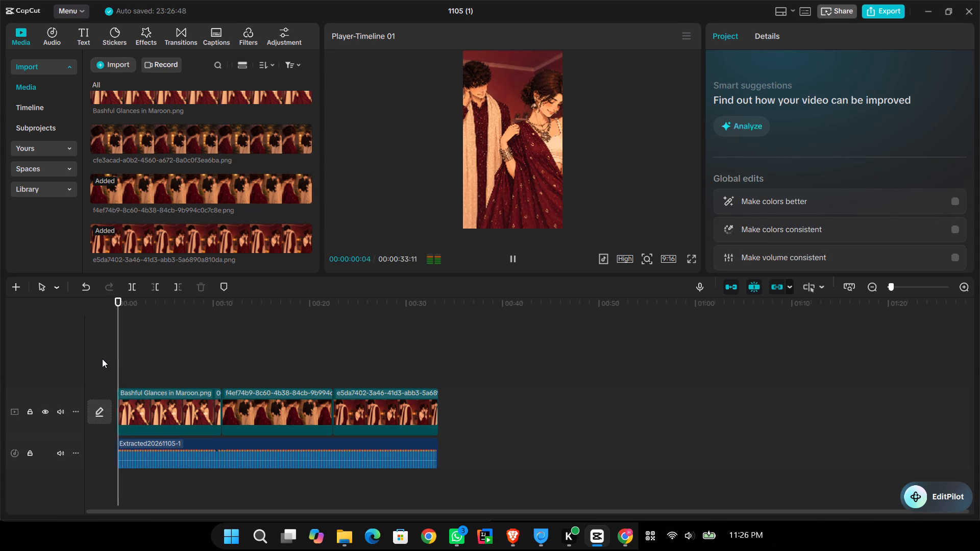
key(space)
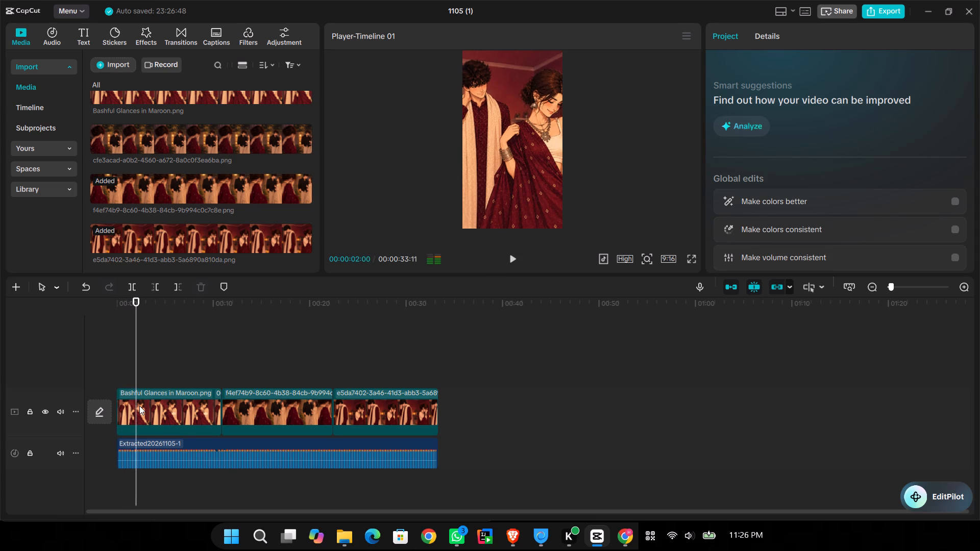
click(139, 406)
drag(150, 410, 185, 412)
Enlarge the Bashful Glances in Maroon image at the 00:00:00:00 keyframe and play the clip through to its end.
click(119, 368)
drag(119, 368, 116, 369)
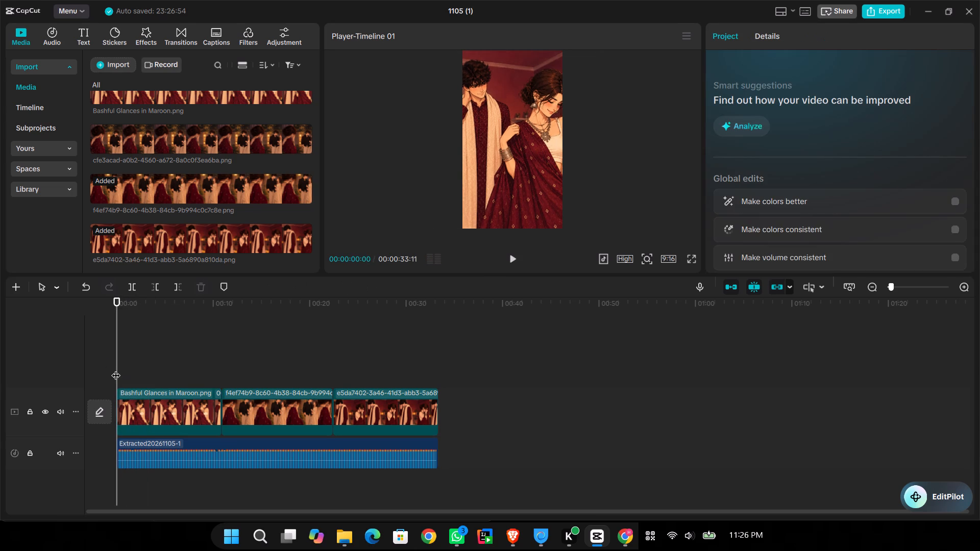
drag(116, 369, 115, 369)
click(115, 369)
click(141, 398)
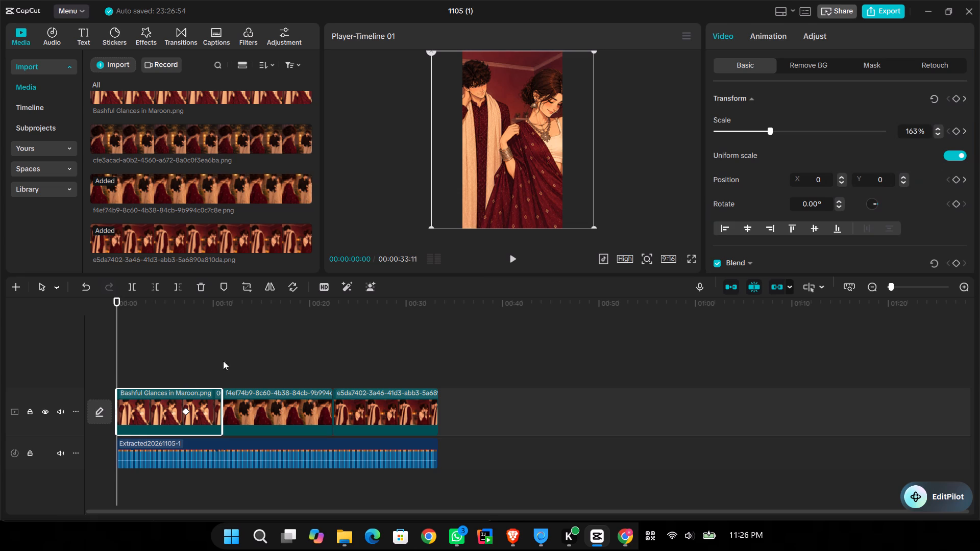
drag(595, 226, 598, 228)
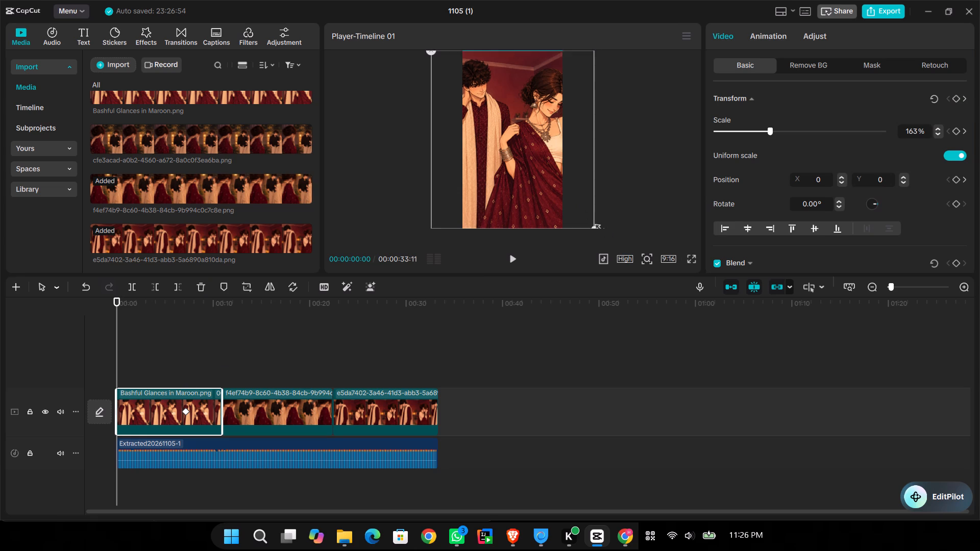
drag(598, 228, 682, 304)
key(space)
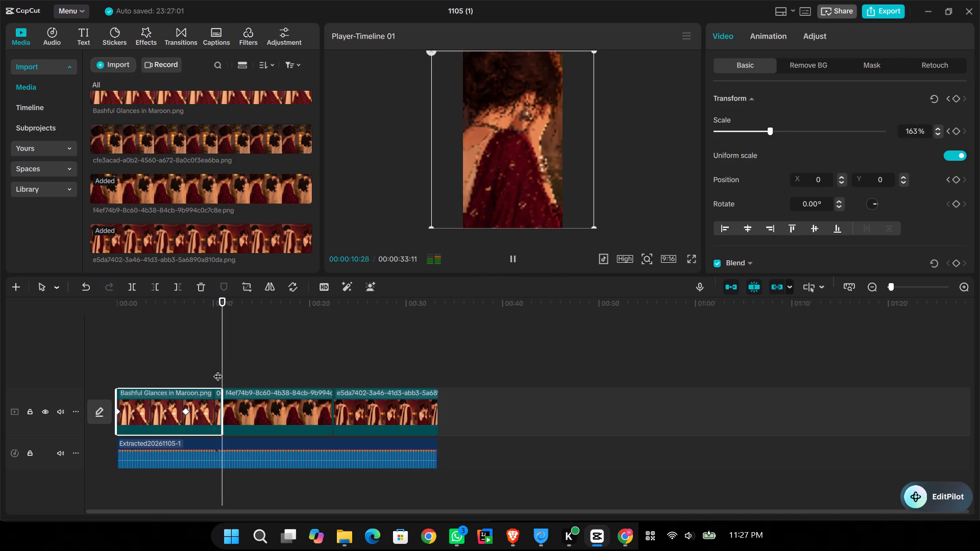
key(space)
Browse the transitions library for a transition to use at the cut near 00:00:10:27.
click(219, 353)
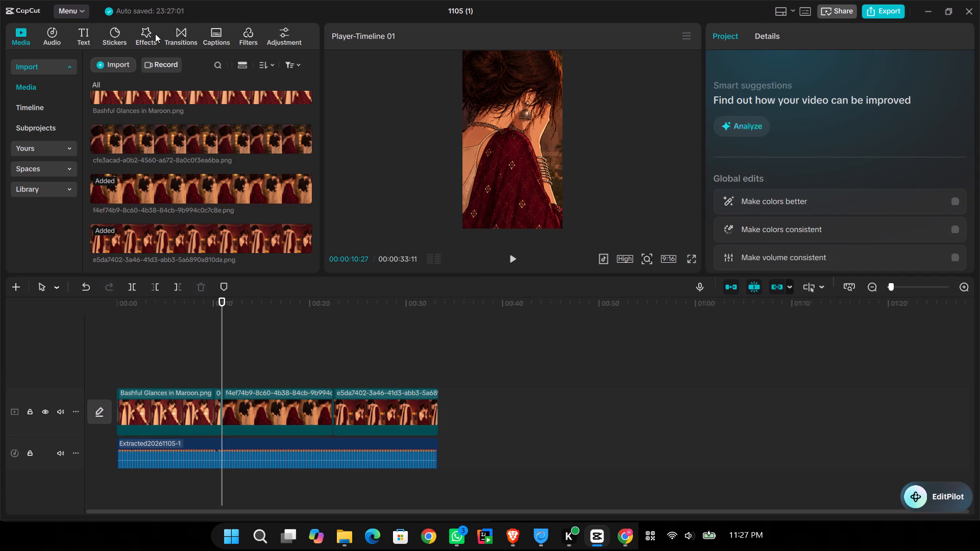
click(183, 31)
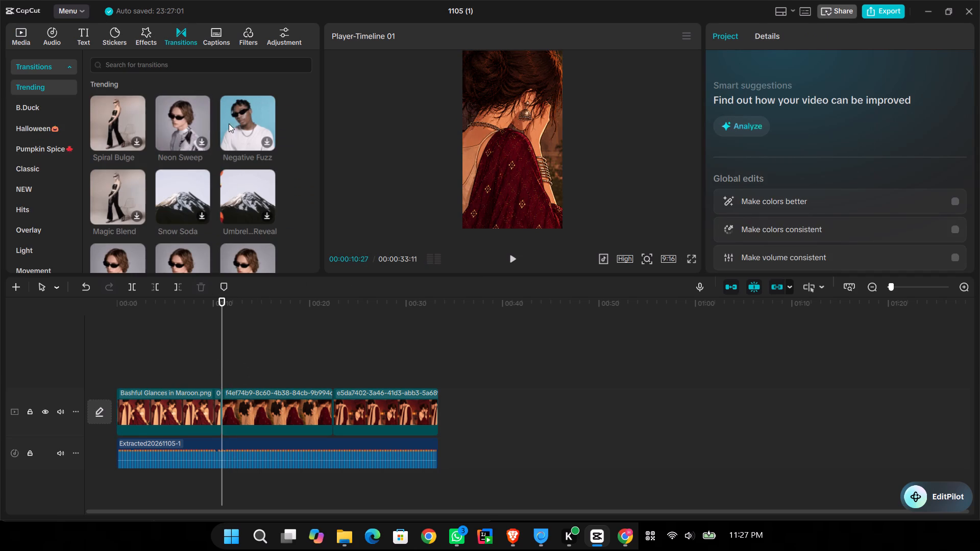
click(177, 66)
click(116, 95)
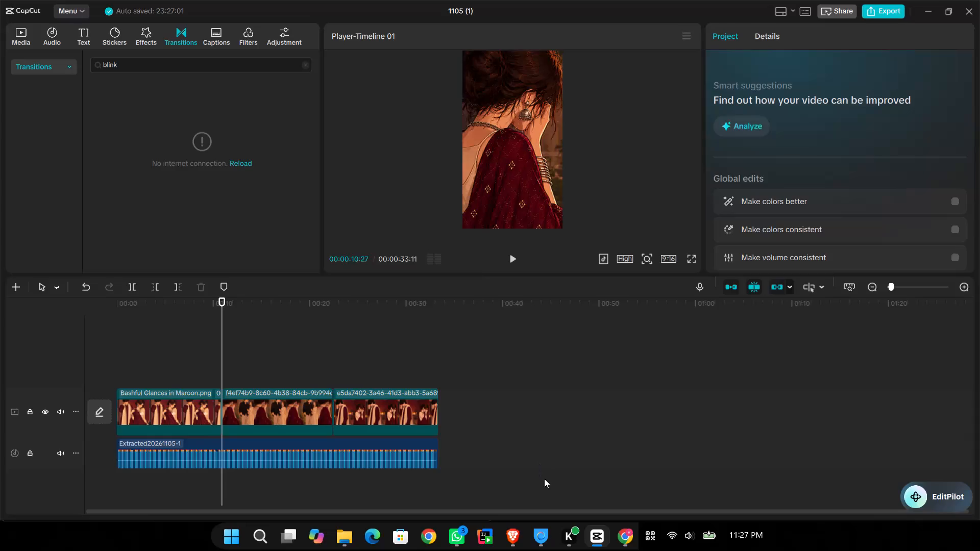
Switch to Hotspot Shield, start the VPN connection, and put its window away.
click(544, 529)
click(498, 260)
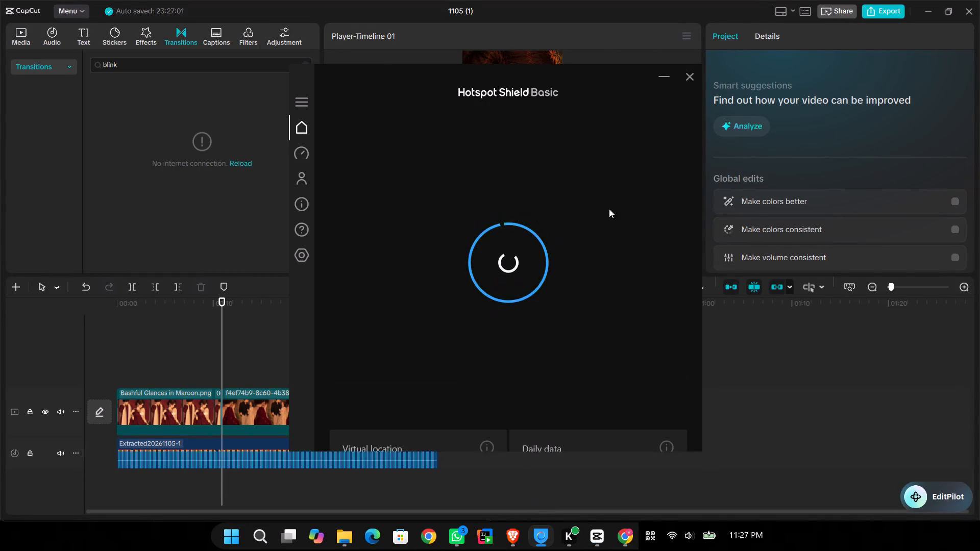
click(667, 82)
Close the 1105 (1) project in CapCut.
click(970, 10)
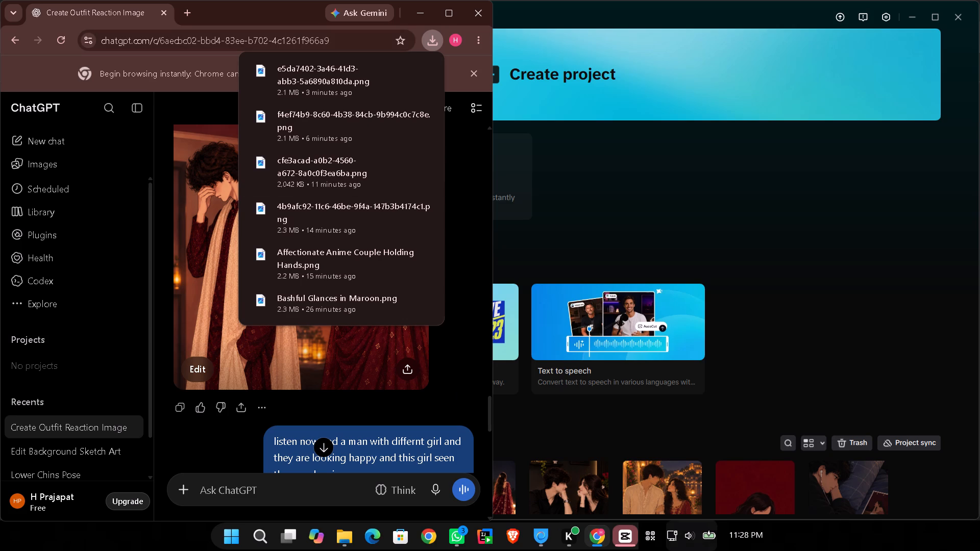
Switch from Chrome back to CapCut and reopen the most recent project from its home screen.
click(631, 538)
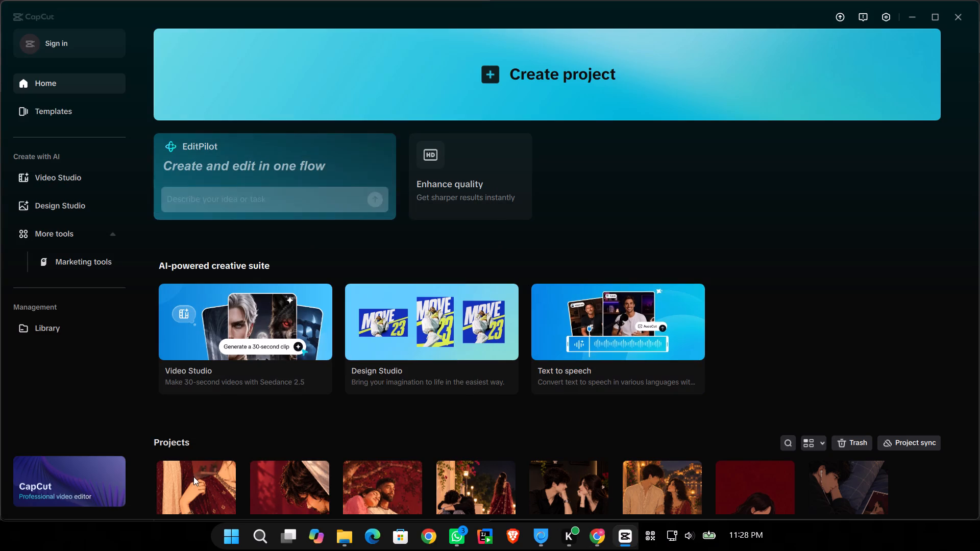
click(203, 481)
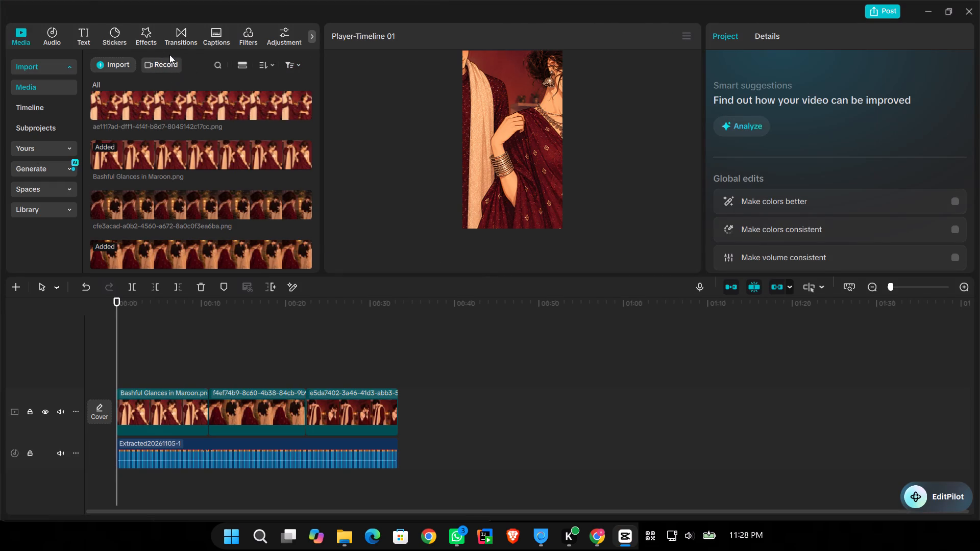
Search the transitions for blink and add Flashing at the cut between the Bashful Glances in Maroon and f4ef74b9 clips, near 00:00:10:27.
click(137, 33)
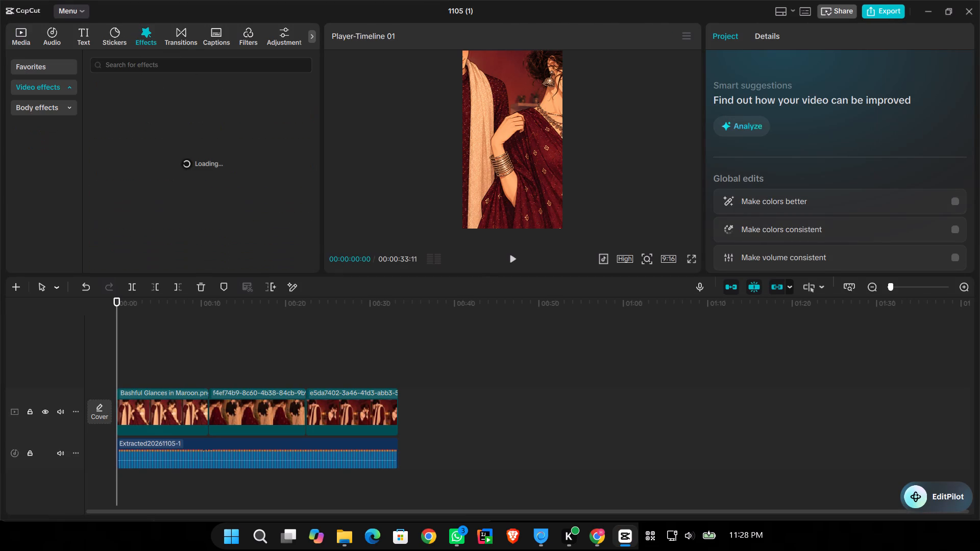
click(202, 360)
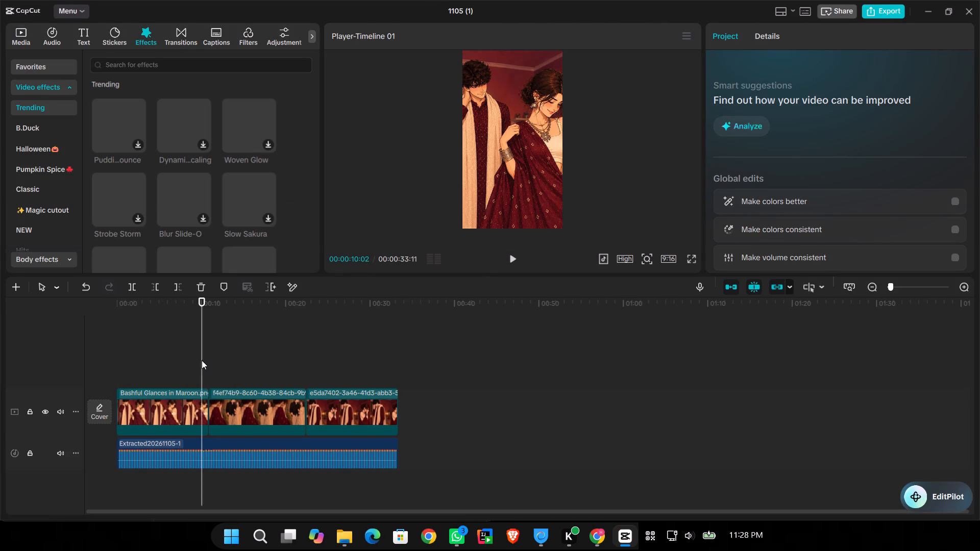
drag(202, 360, 206, 359)
click(146, 62)
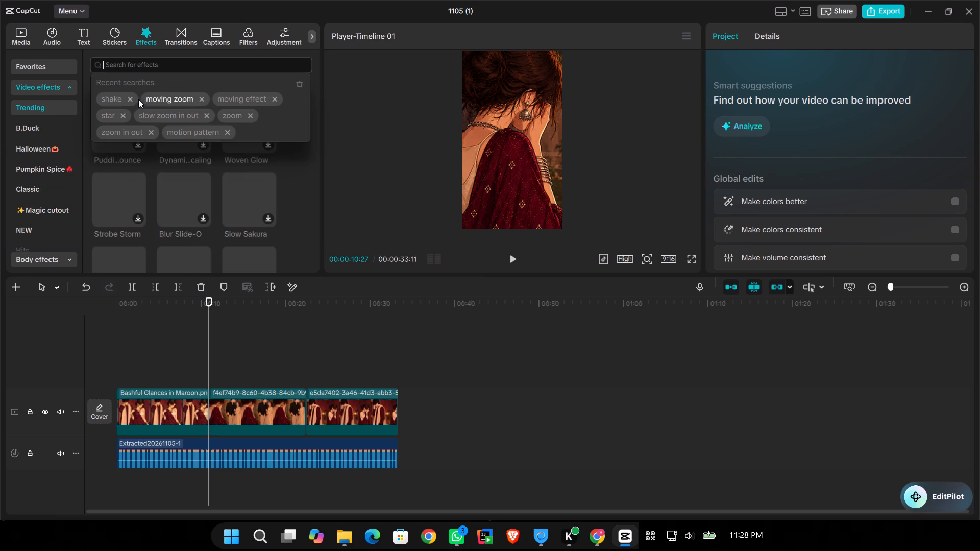
click(180, 33)
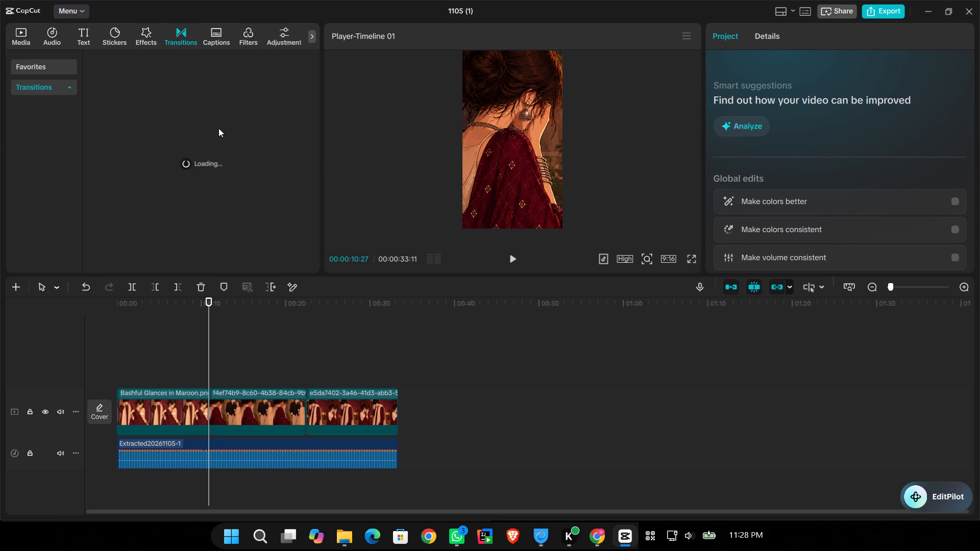
click(508, 256)
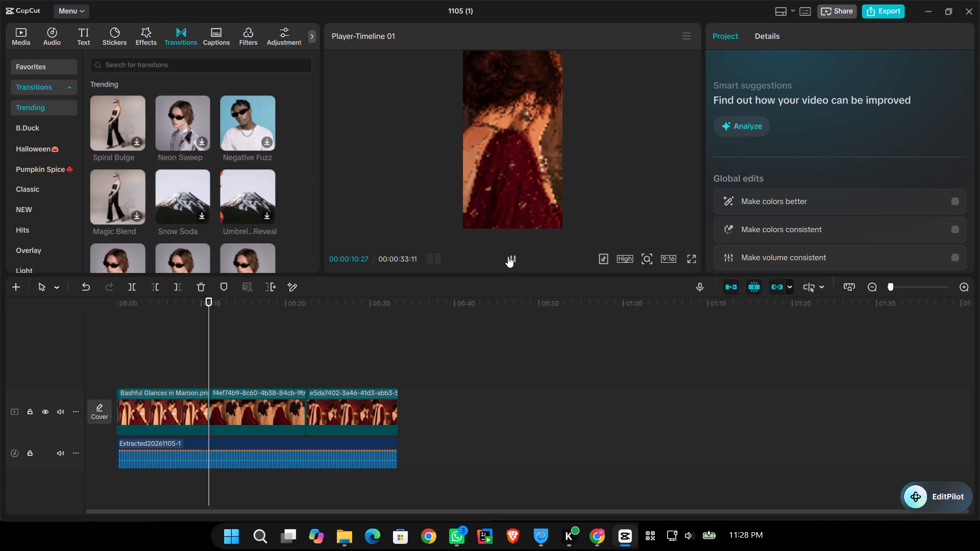
click(509, 256)
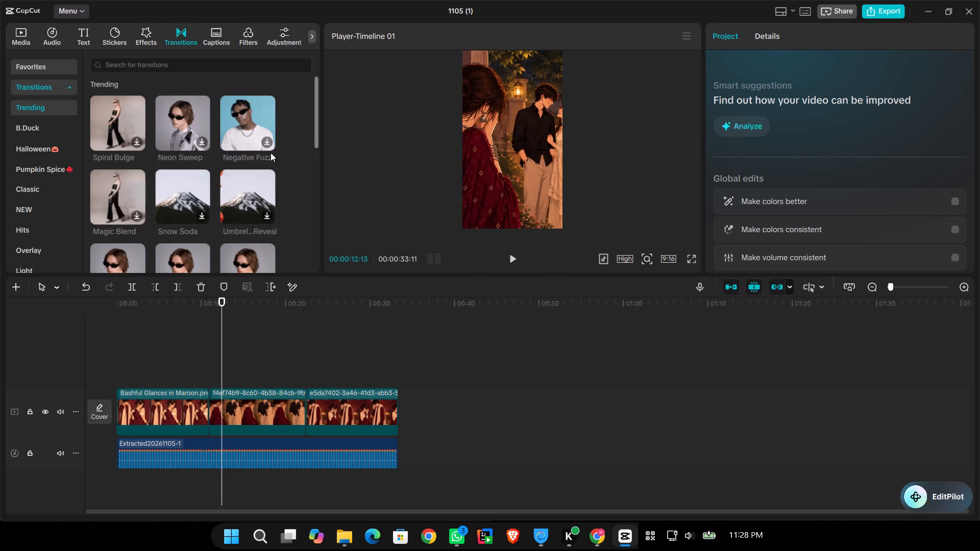
click(194, 58)
click(108, 101)
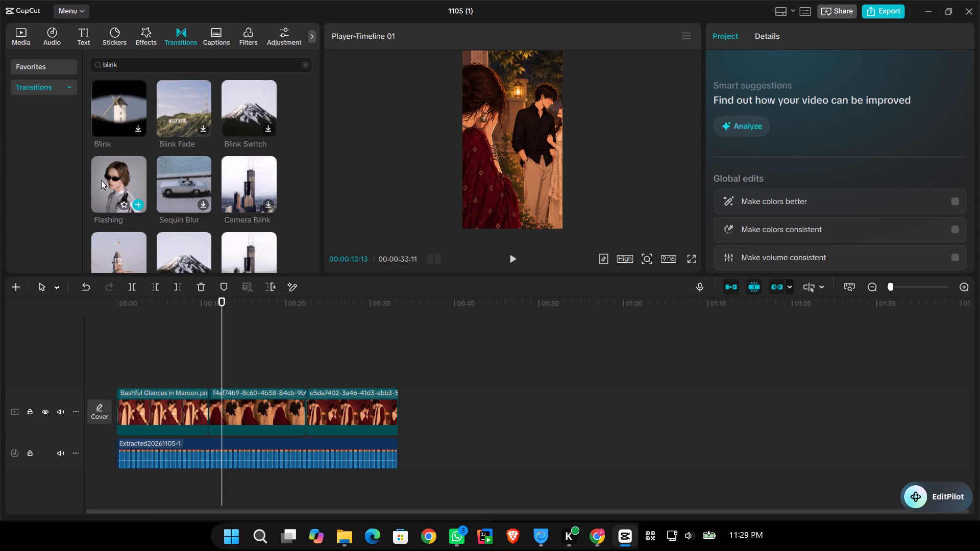
click(105, 179)
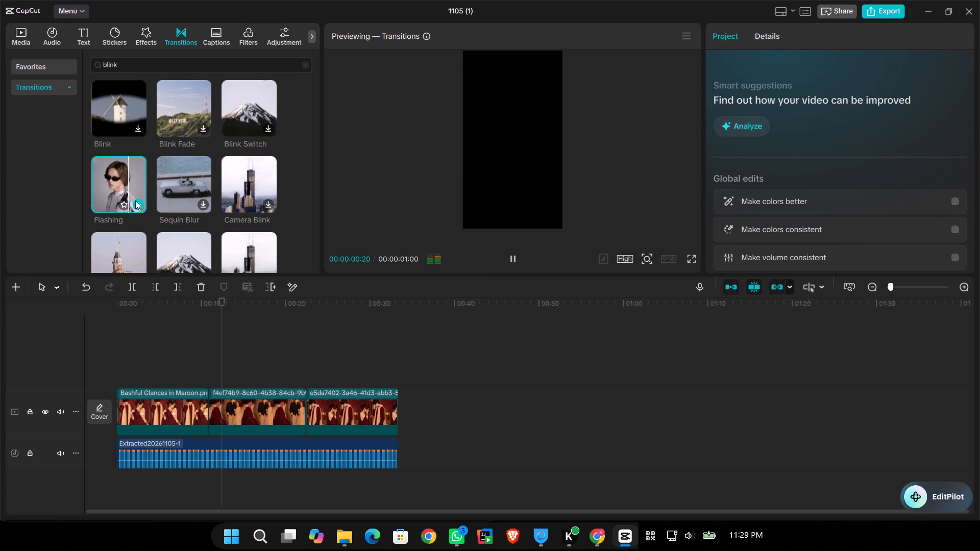
click(137, 203)
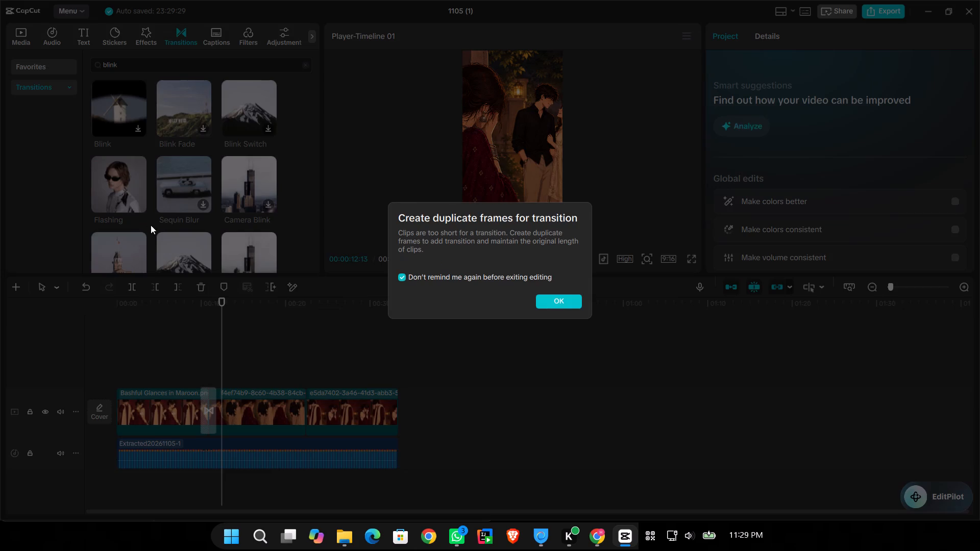
click(561, 299)
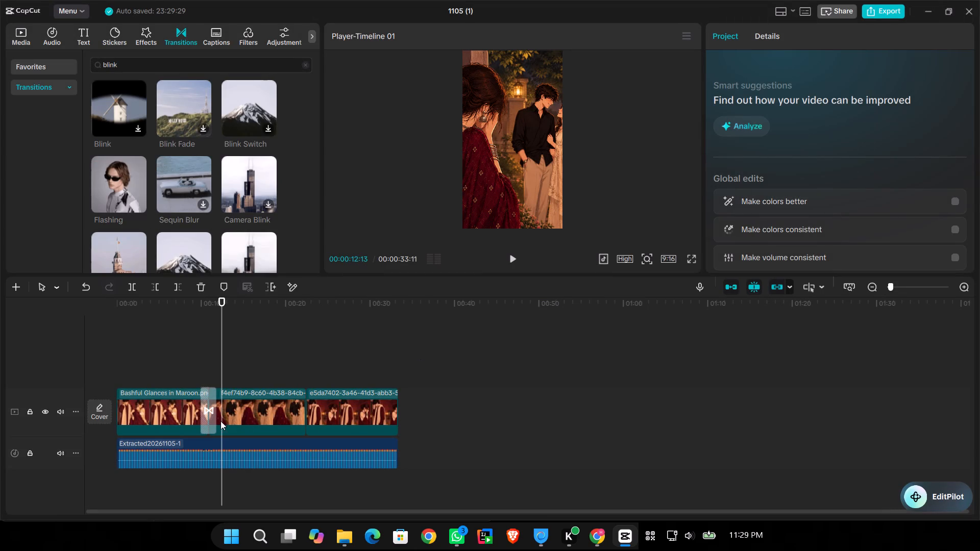
Lengthen the Flashing transition to 2.3 s and play the video across the cut to check it.
click(209, 412)
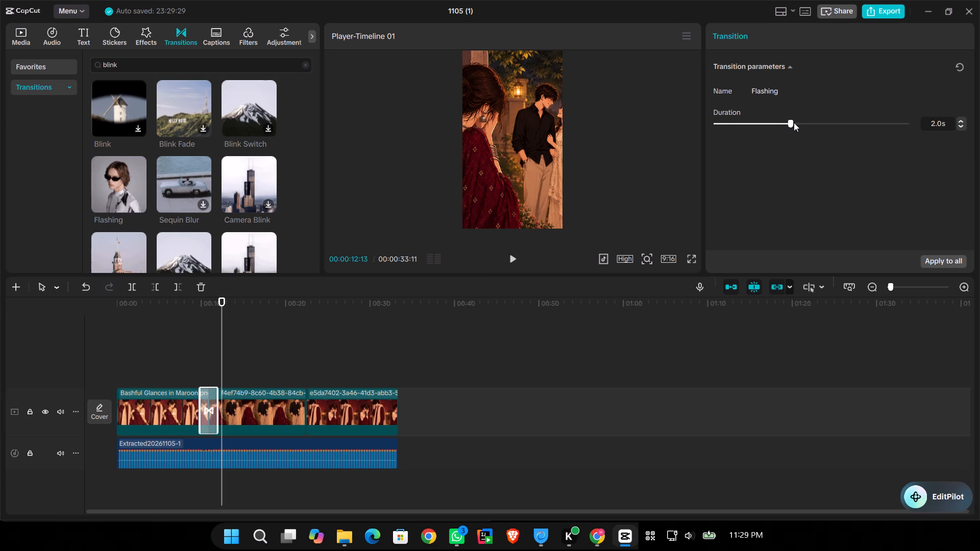
drag(794, 122, 814, 122)
click(193, 342)
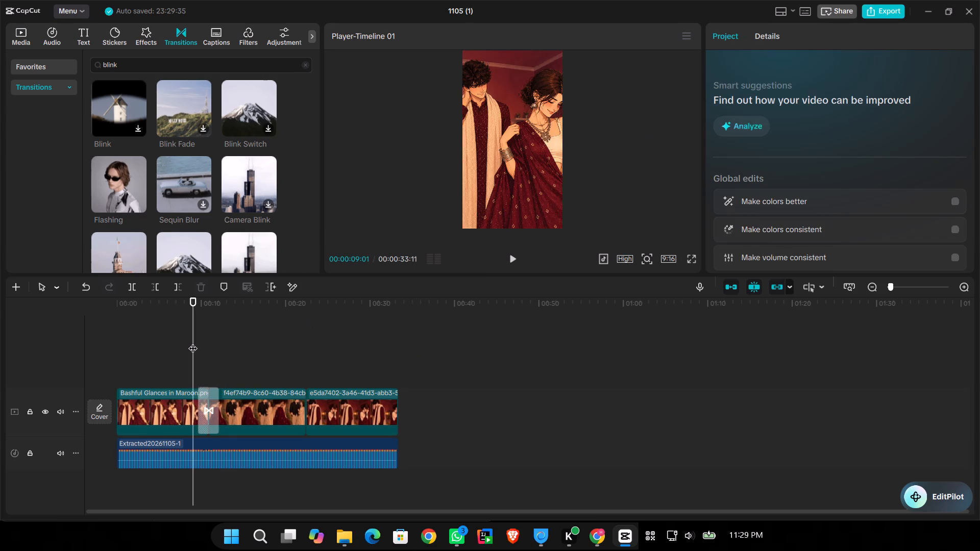
key(space)
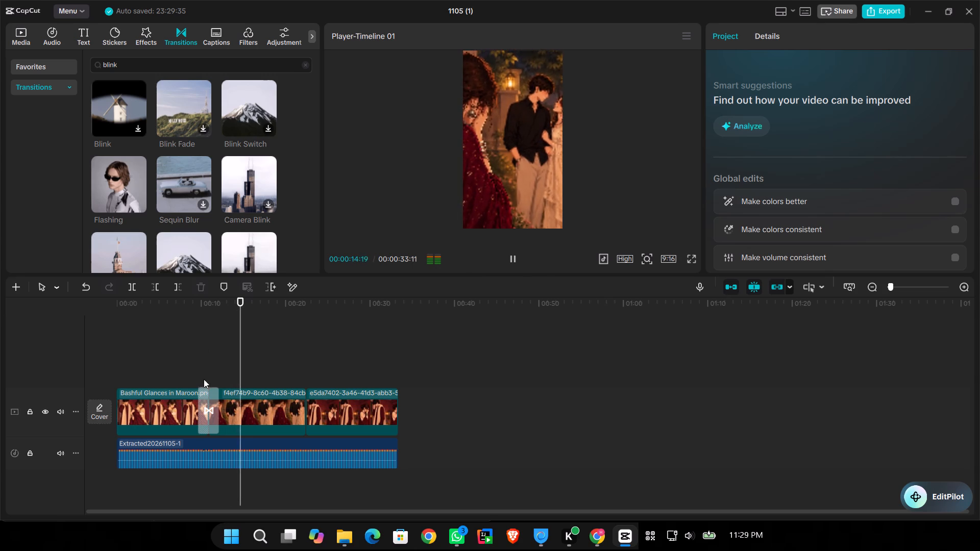
click(208, 401)
click(198, 400)
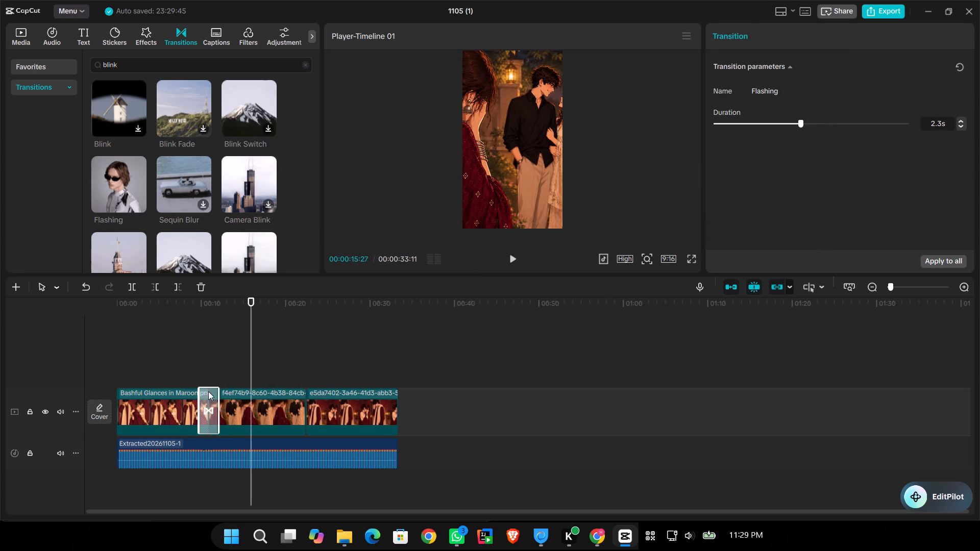
click(212, 368)
drag(209, 367, 201, 366)
key(space)
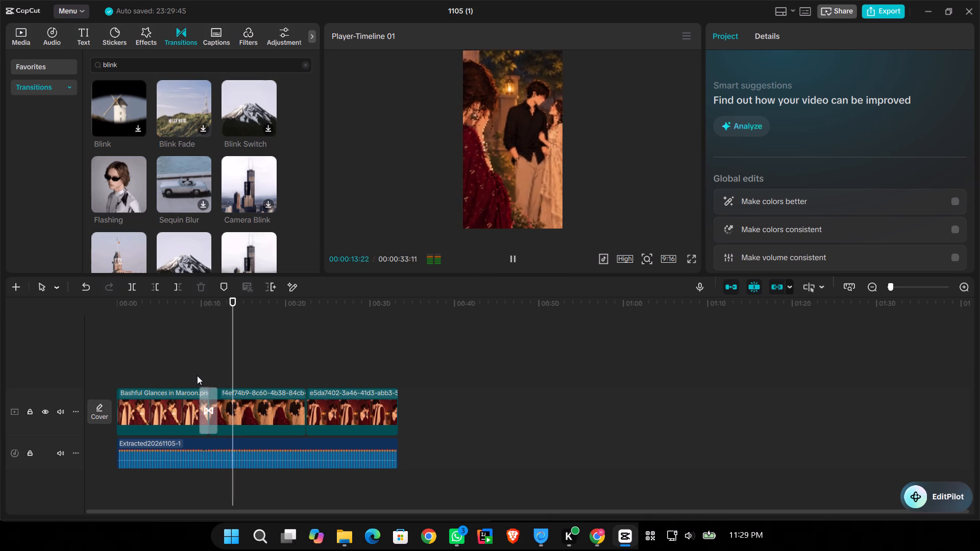
click(197, 375)
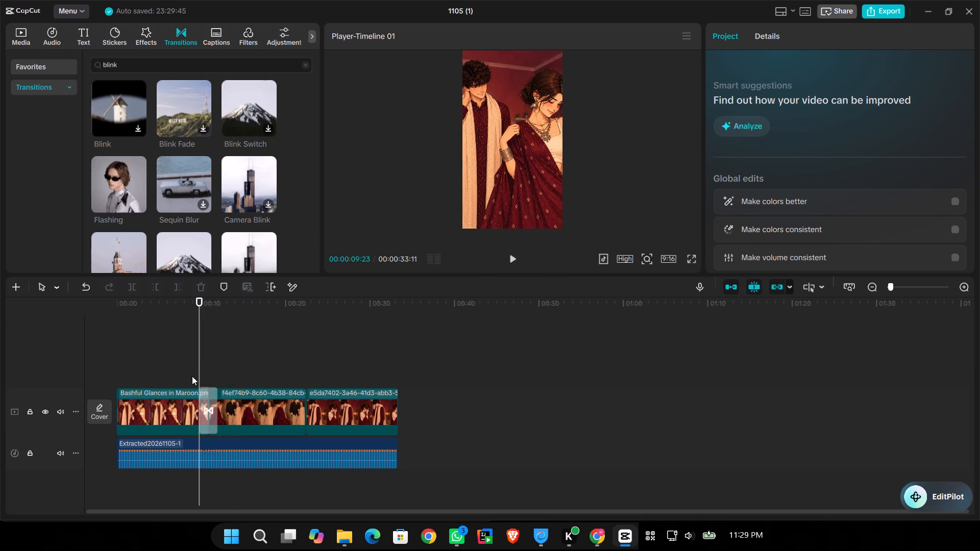
double_click(192, 376)
key(space)
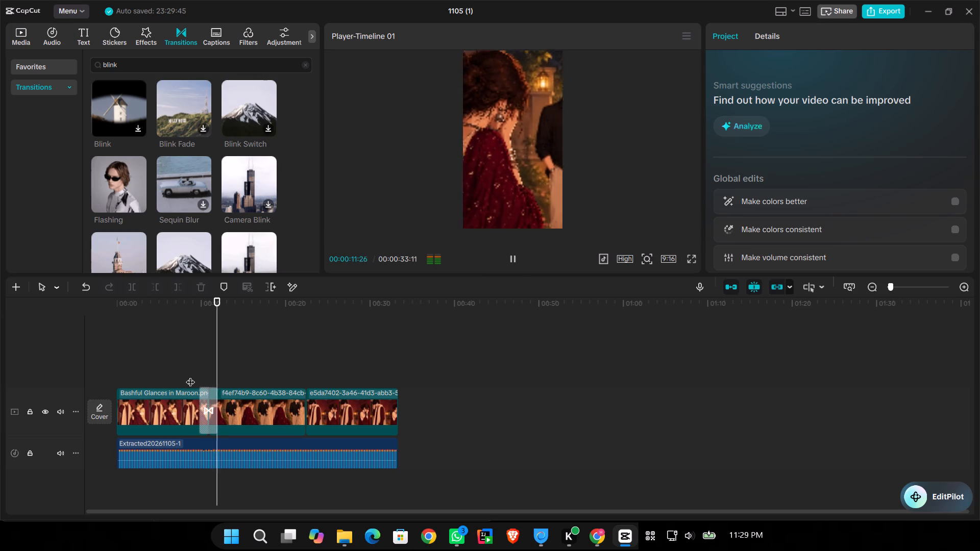
key(space)
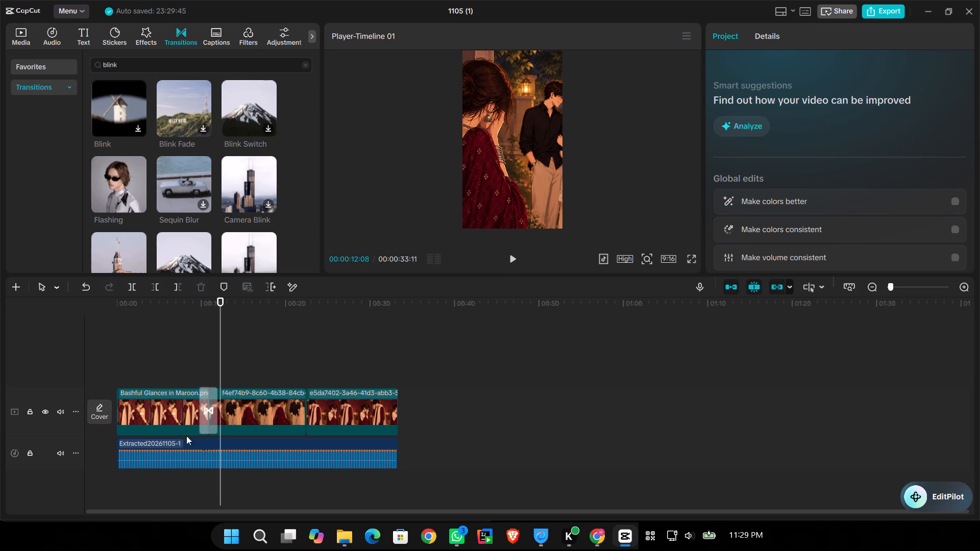
Extend the end of the Bashful Glances in Maroon clip to about 00:00:11:19 and play on through the Flashing transition.
click(185, 424)
click(211, 402)
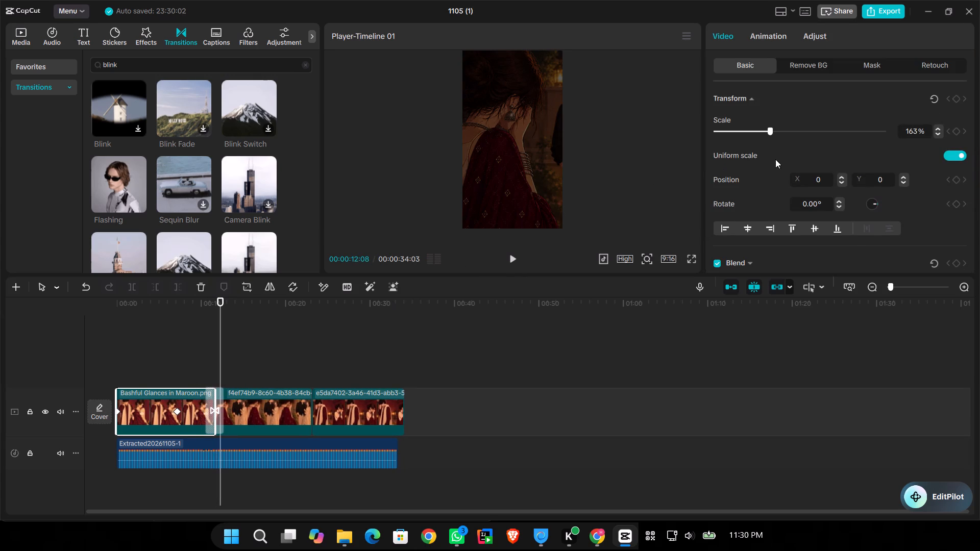
click(771, 133)
click(211, 417)
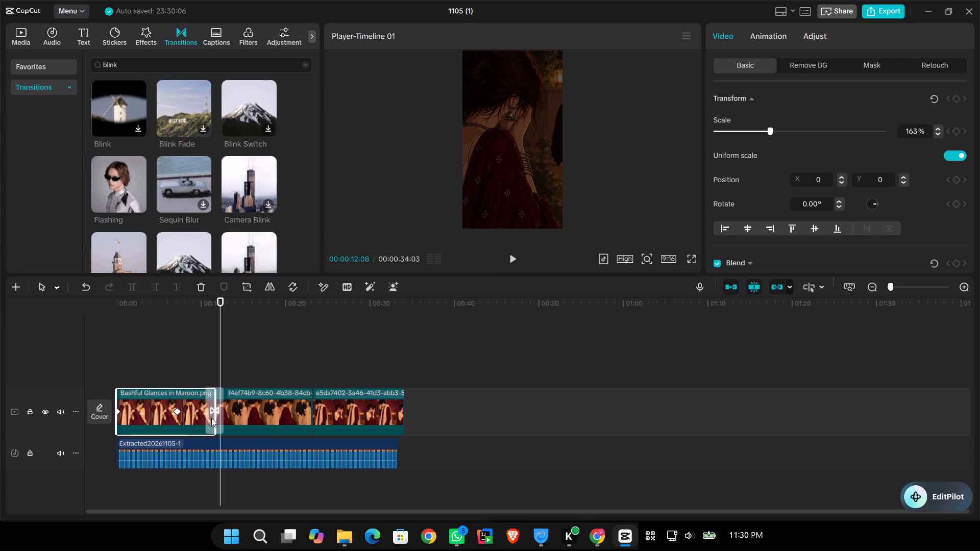
click(212, 417)
click(211, 370)
click(212, 405)
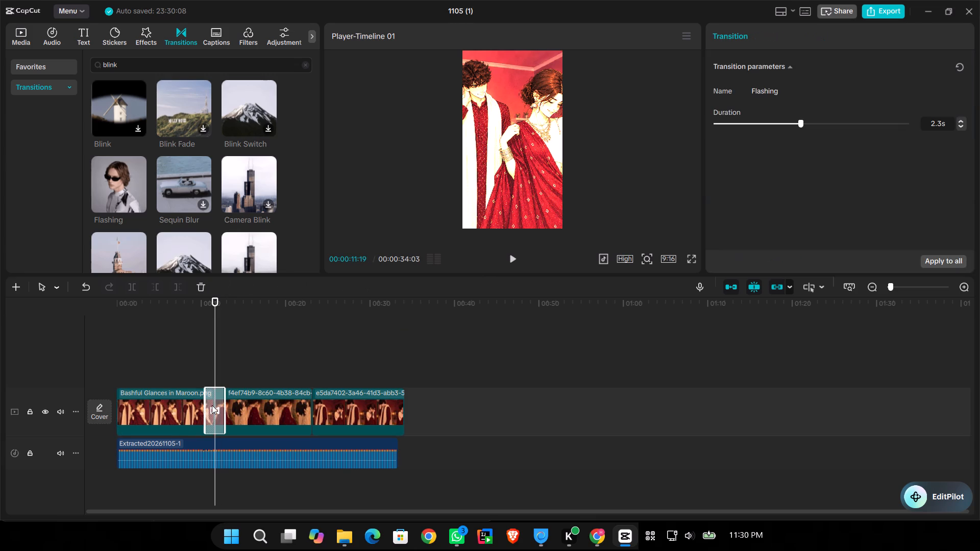
click(201, 369)
key(space)
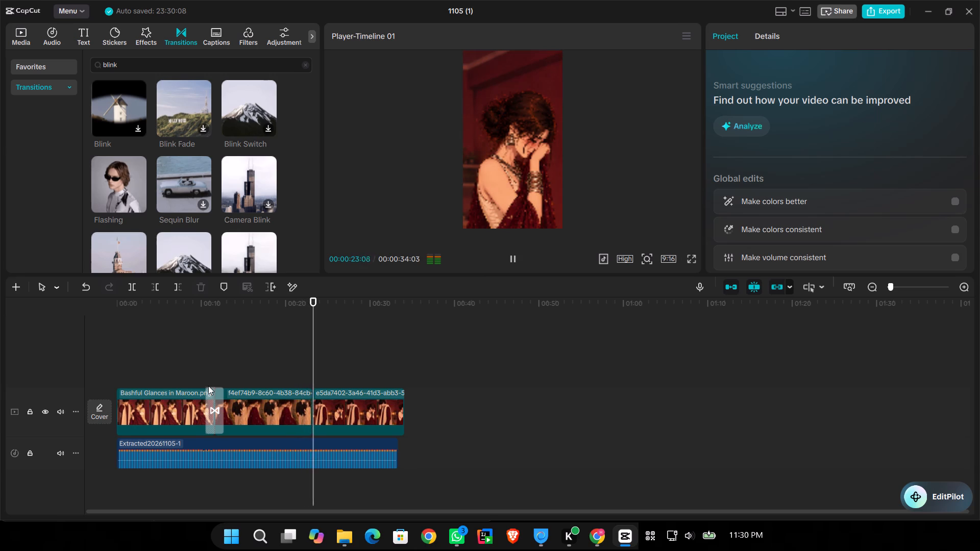
Search the transitions for smooth, preview Slow Fade and Smooth Morph, and add Slow Fade at the second cut, near 00:00:23:05.
click(306, 352)
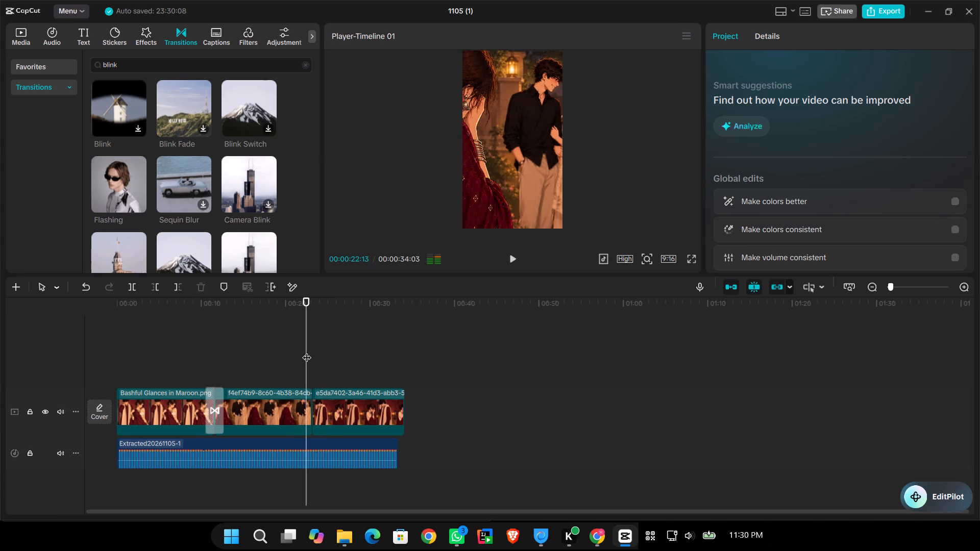
key(space)
key(space)
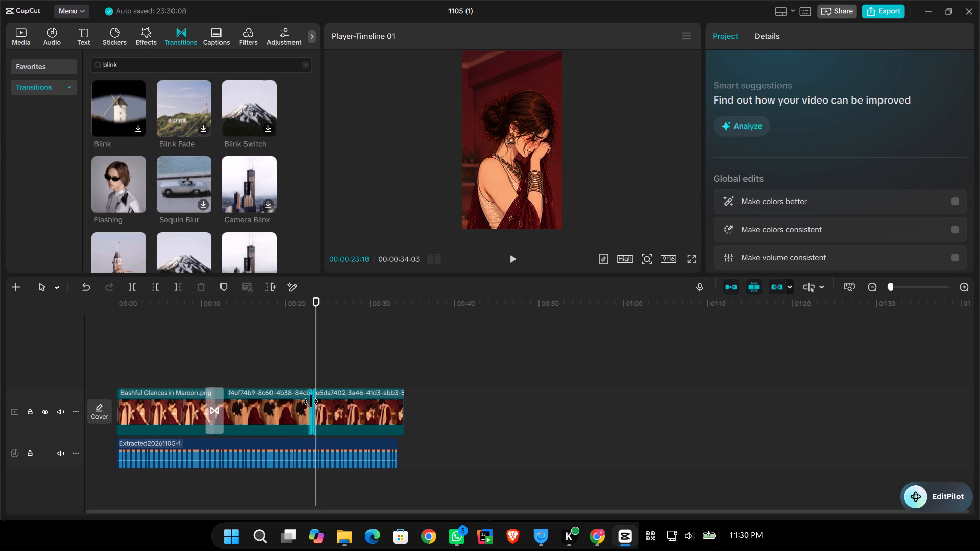
click(307, 68)
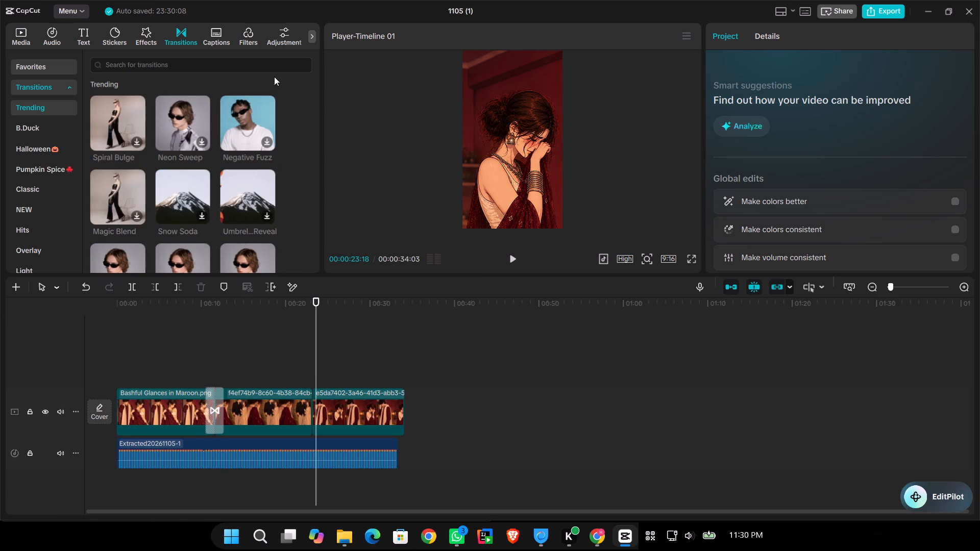
click(269, 67)
text(smoot)
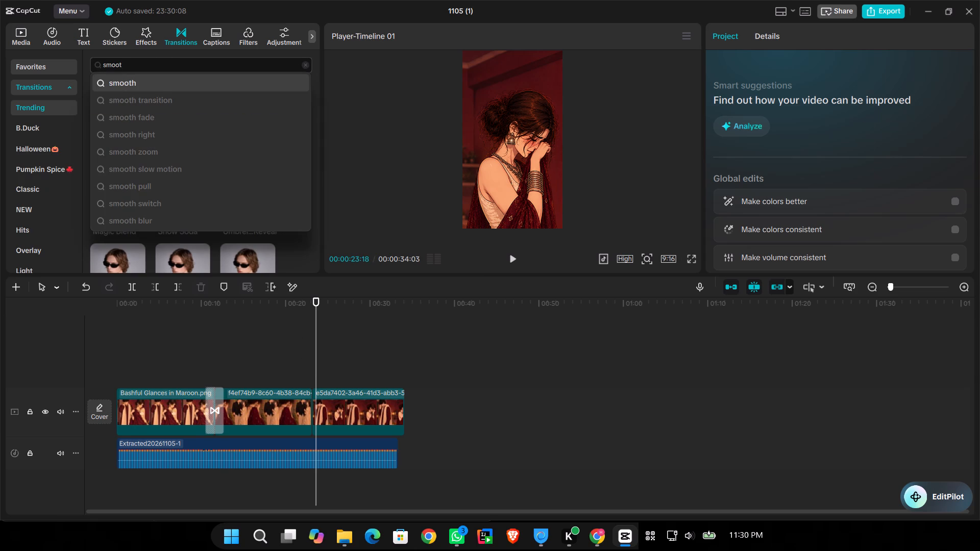
key(Down)
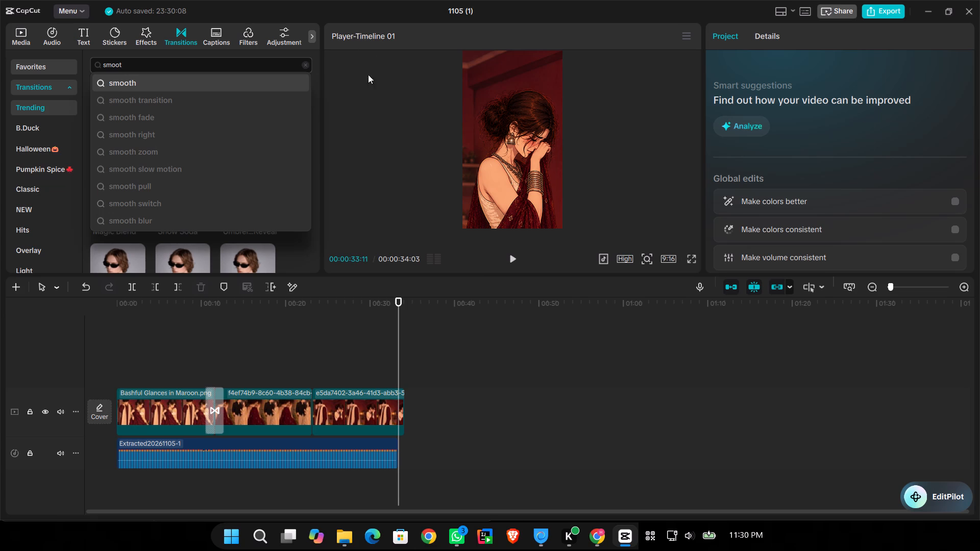
click(205, 79)
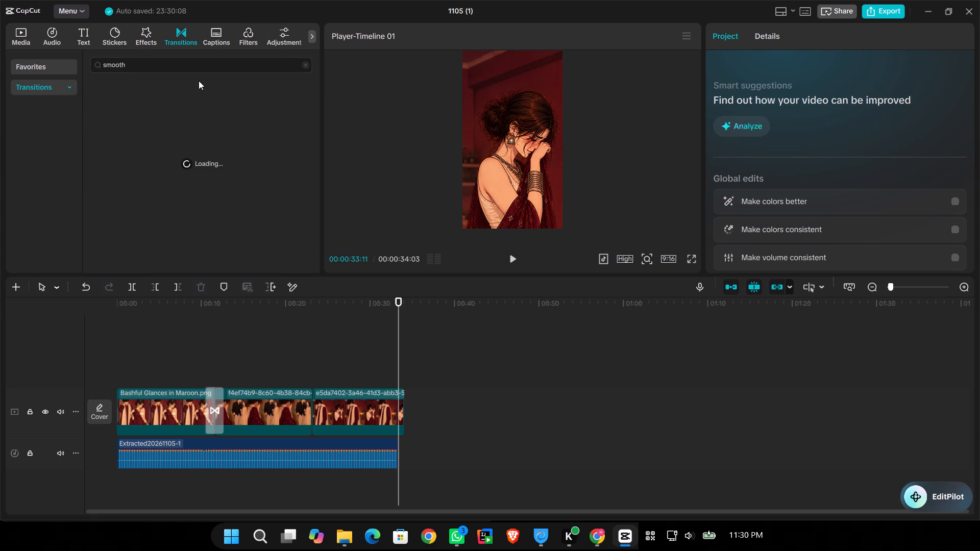
click(313, 344)
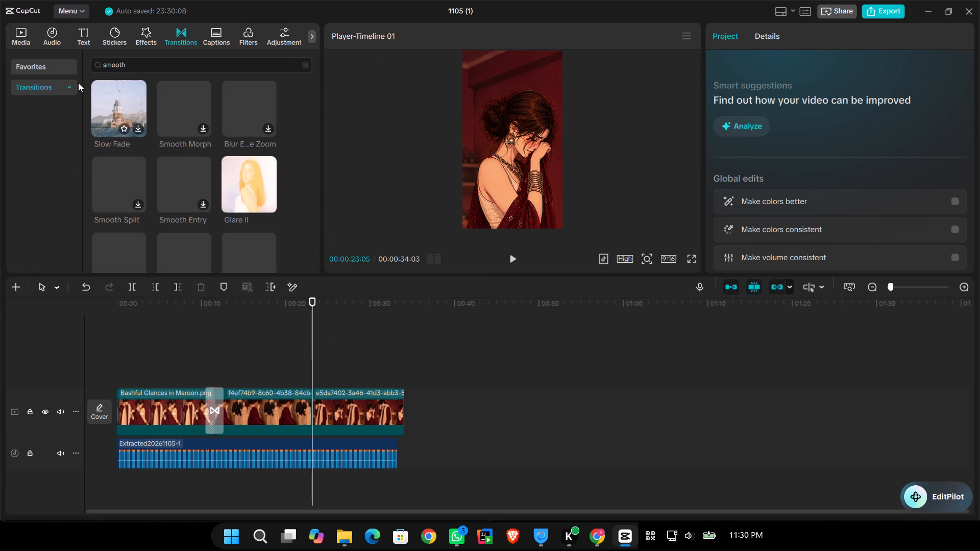
click(107, 101)
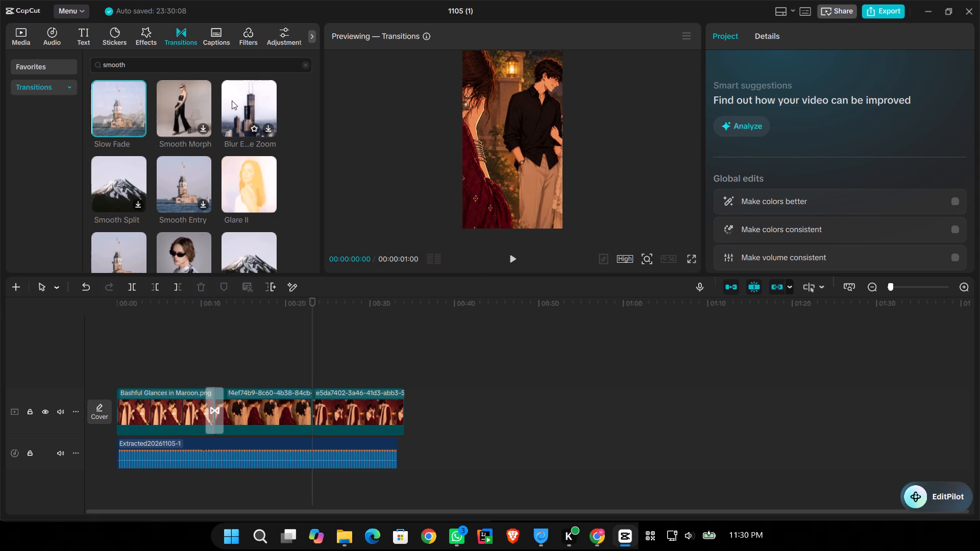
click(189, 106)
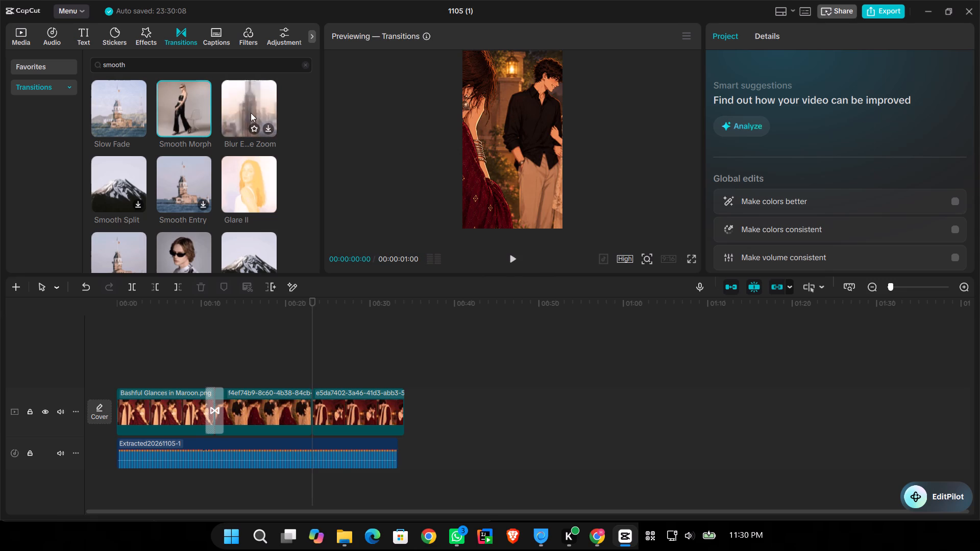
click(125, 96)
click(137, 130)
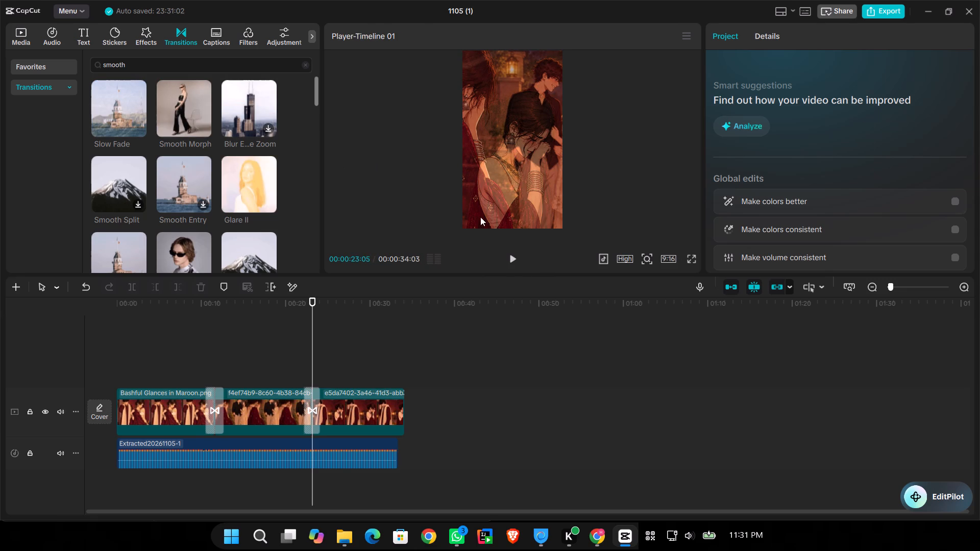
Lengthen the Slow Fade transition slightly and play the video across the second cut.
click(316, 402)
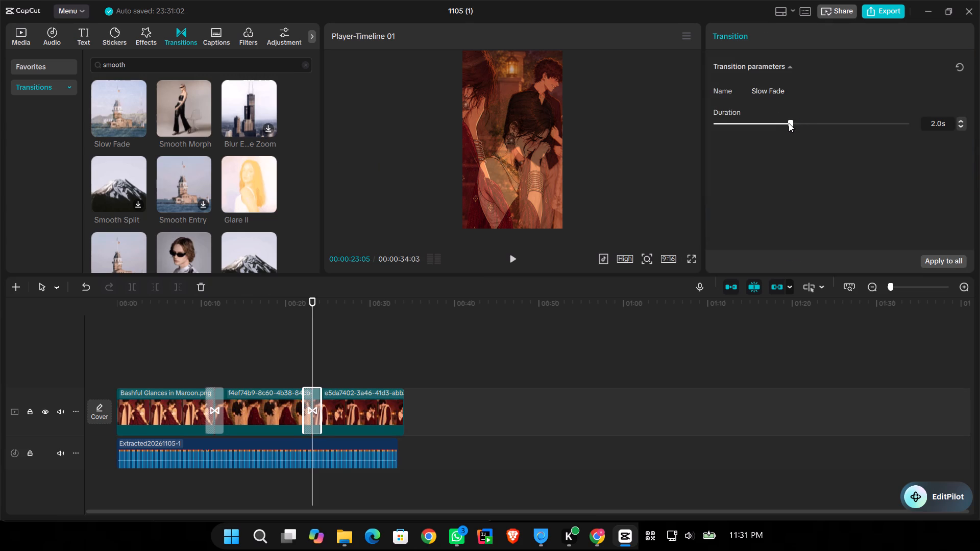
drag(789, 123, 813, 123)
click(294, 351)
key(space)
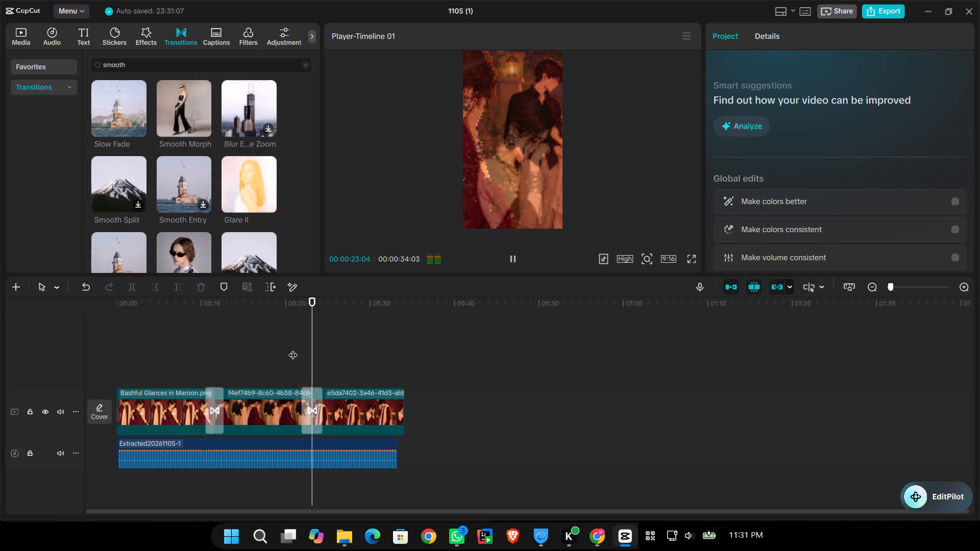
Shorten the Slow Fade transition at the second cut to 1.9 s and play on into the last clip.
key(space)
click(306, 400)
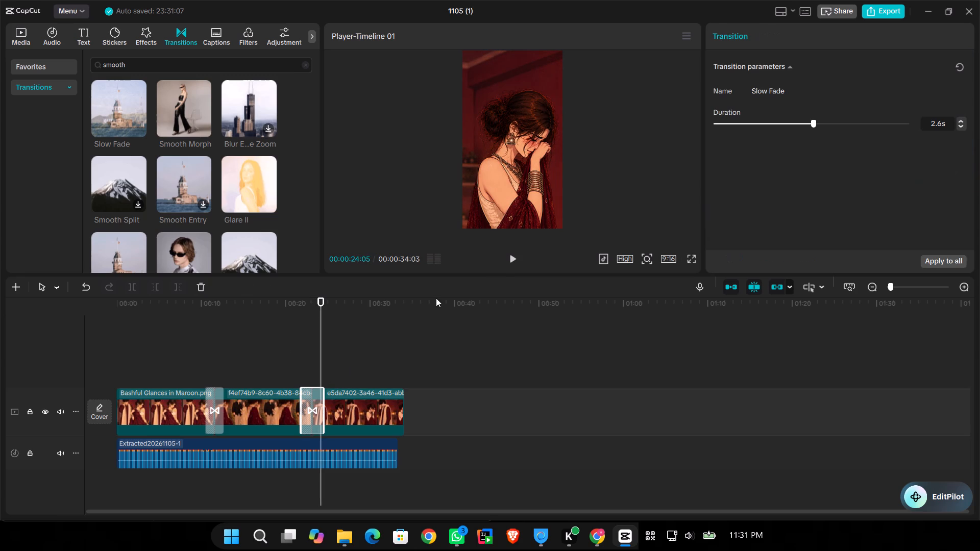
triple_click(963, 126)
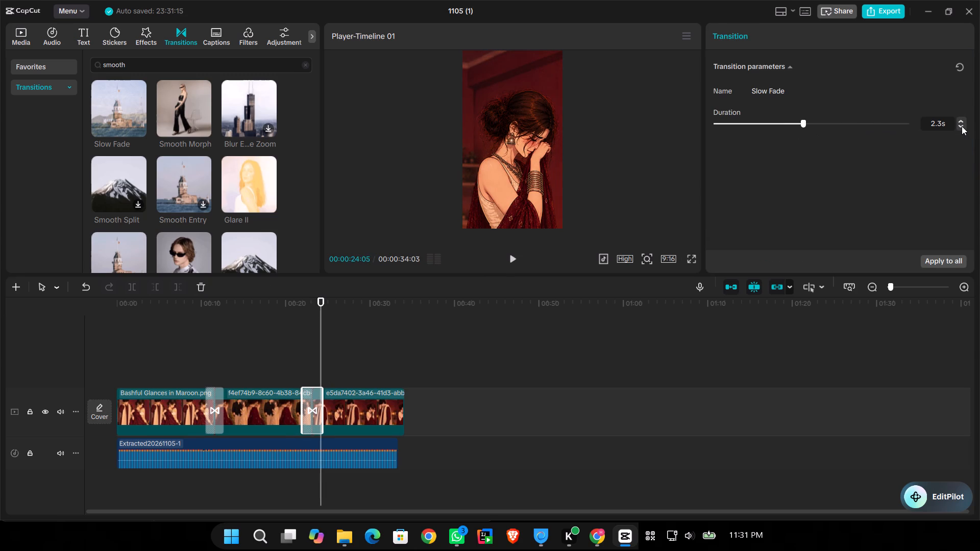
click(962, 126)
click(962, 126)
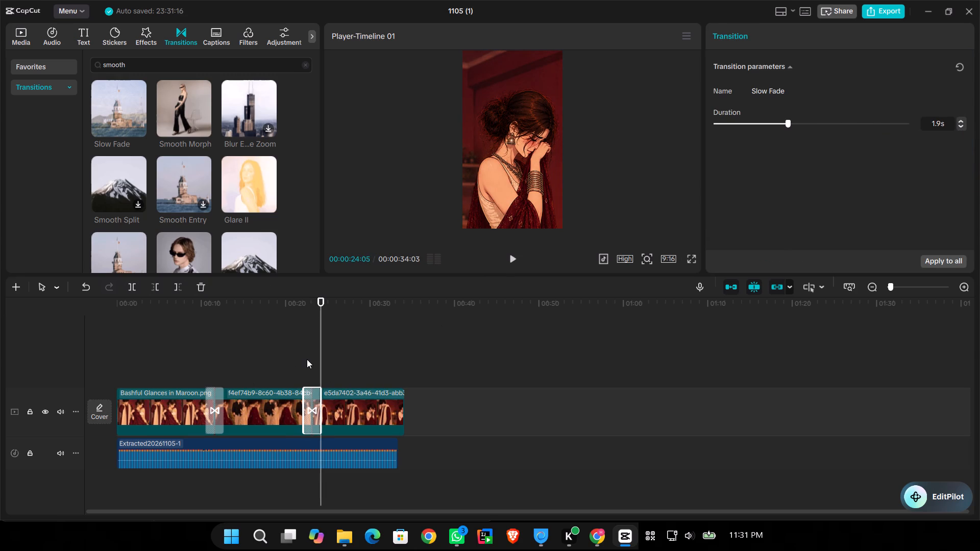
click(303, 359)
key(space)
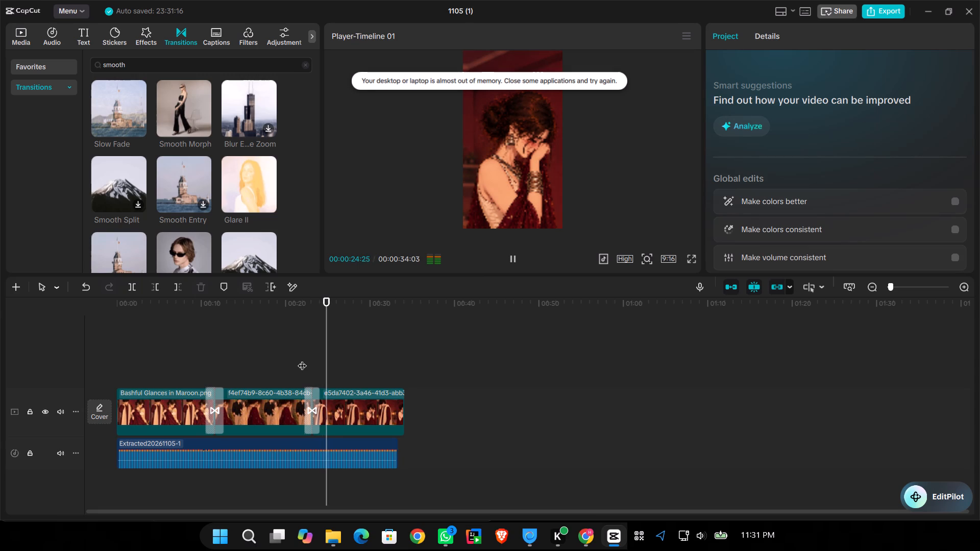
key(space)
key(space)
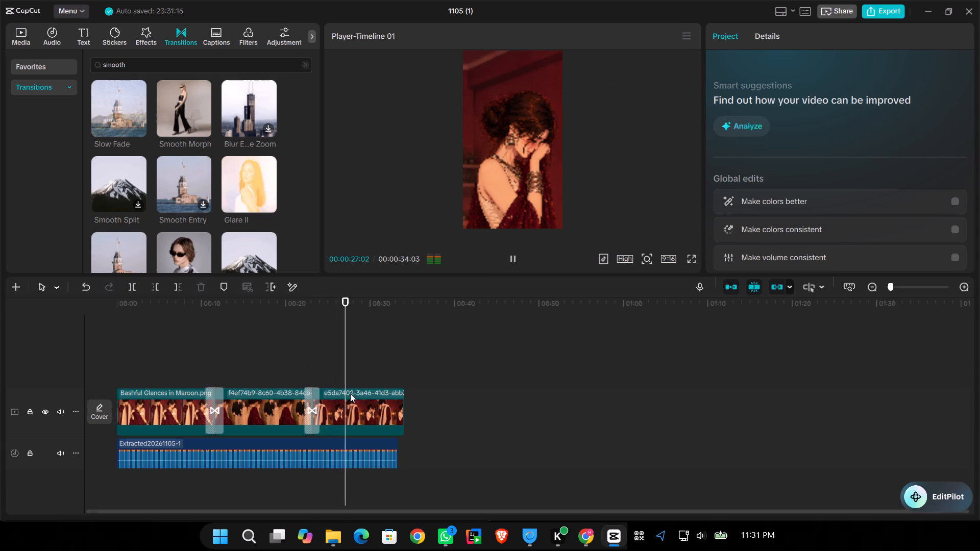
Trim the end of the last clip to about 00:00:33:11, close to the end of the audio.
click(372, 412)
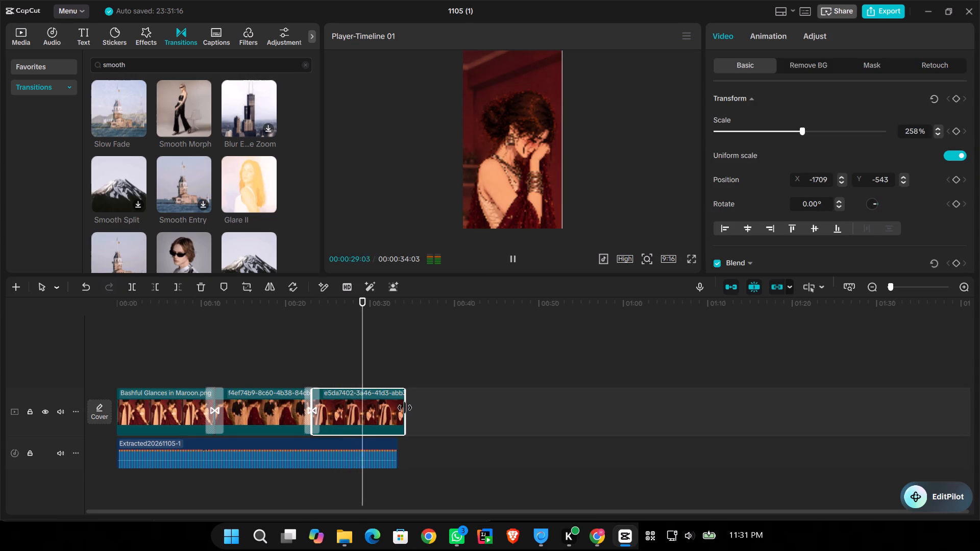
drag(405, 408, 395, 407)
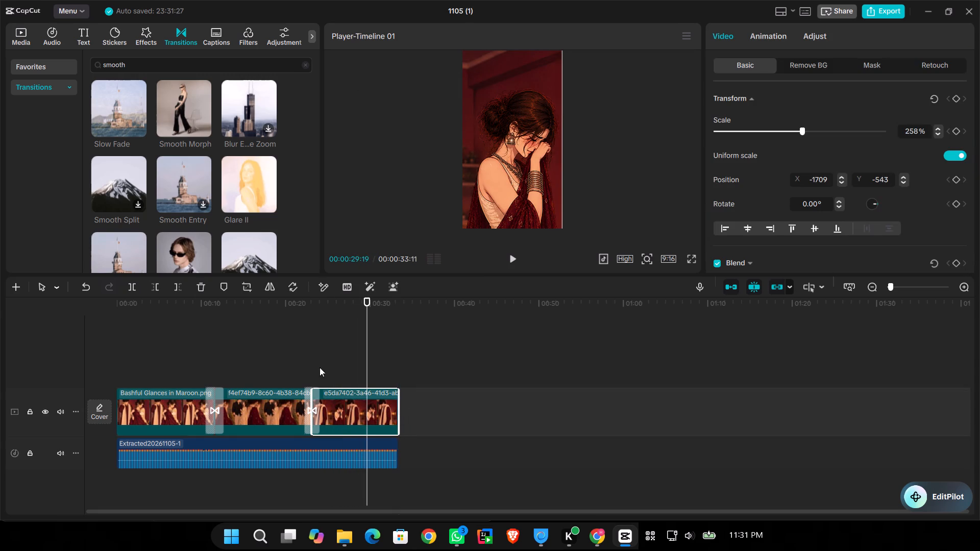
Play the video around the first transition and again from the start to review the edit, and return to the beginning.
click(313, 359)
drag(313, 359, 191, 365)
key(space)
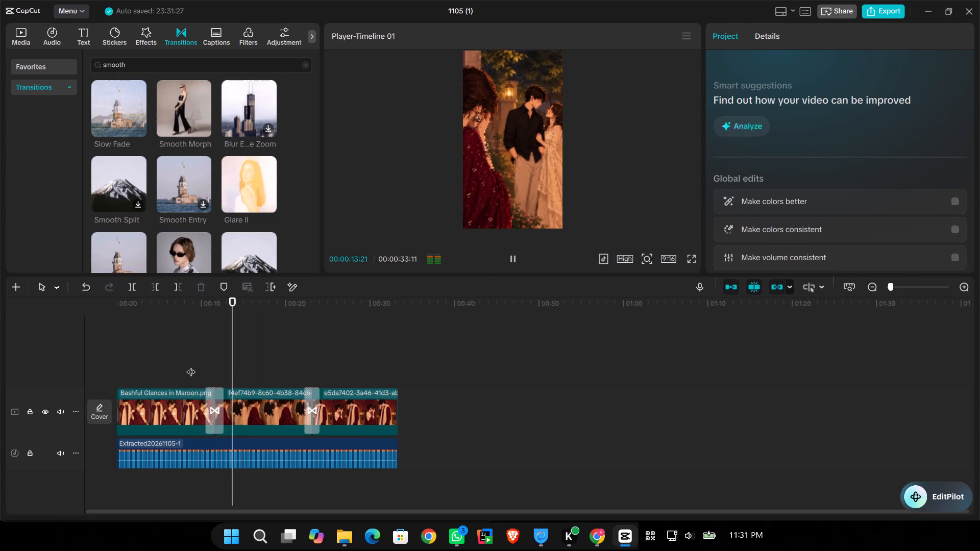
click(160, 366)
drag(160, 366, 102, 381)
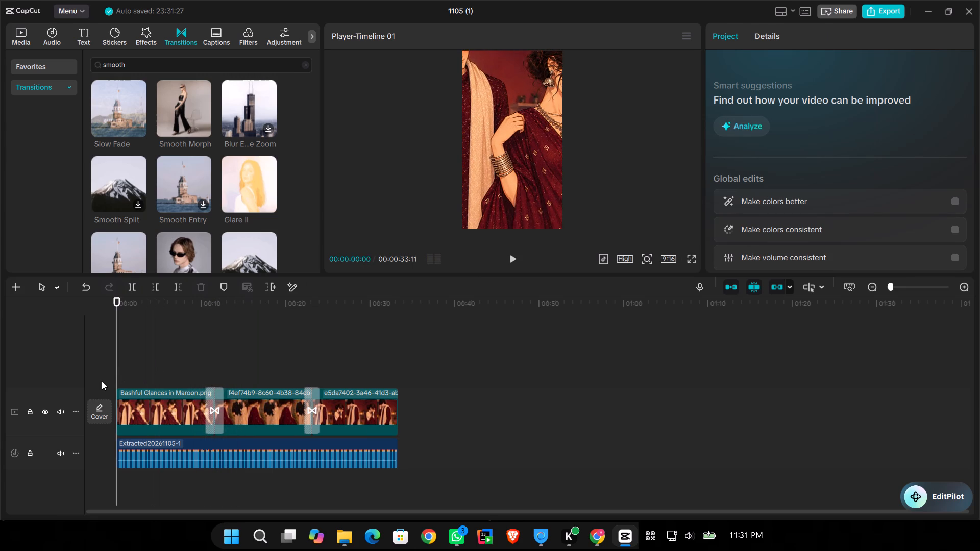
key(space)
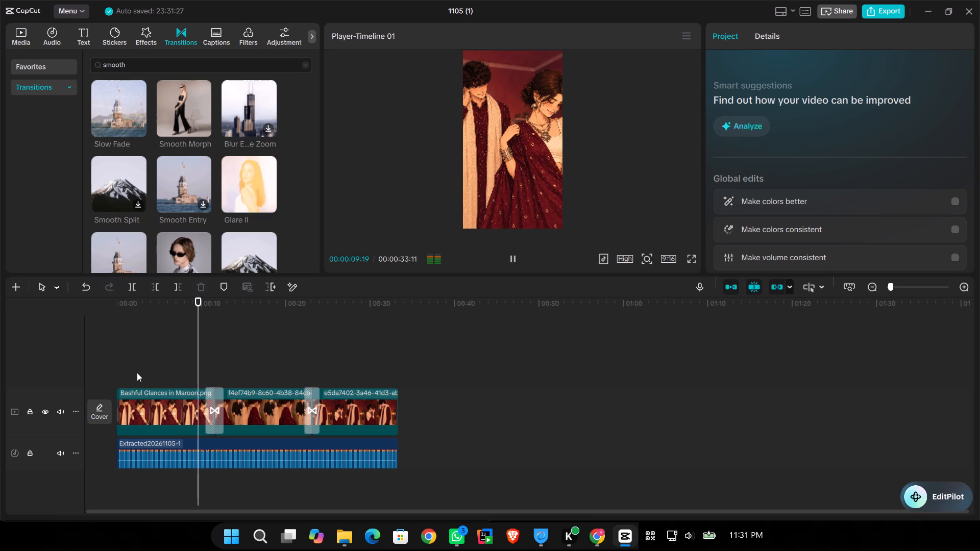
key(space)
click(140, 362)
drag(140, 361, 112, 363)
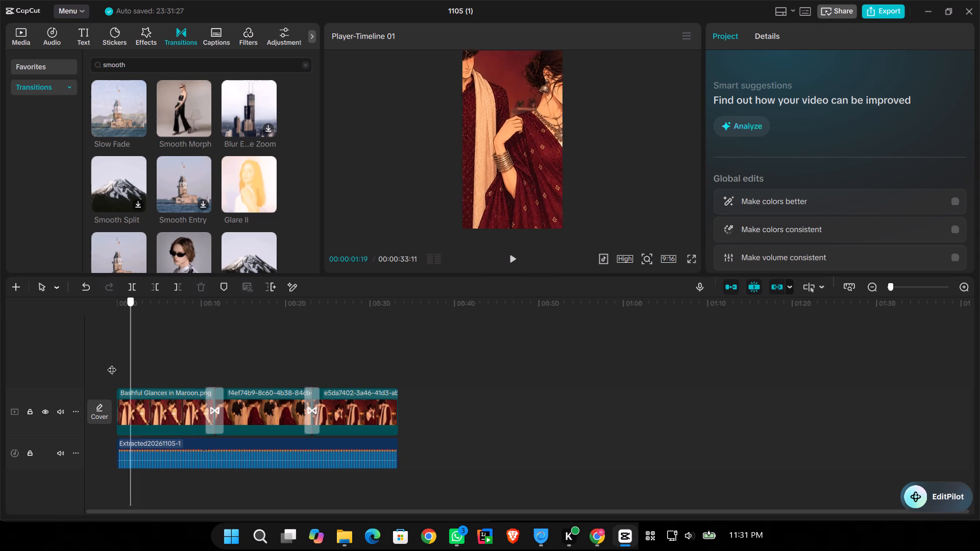
drag(112, 363, 110, 362)
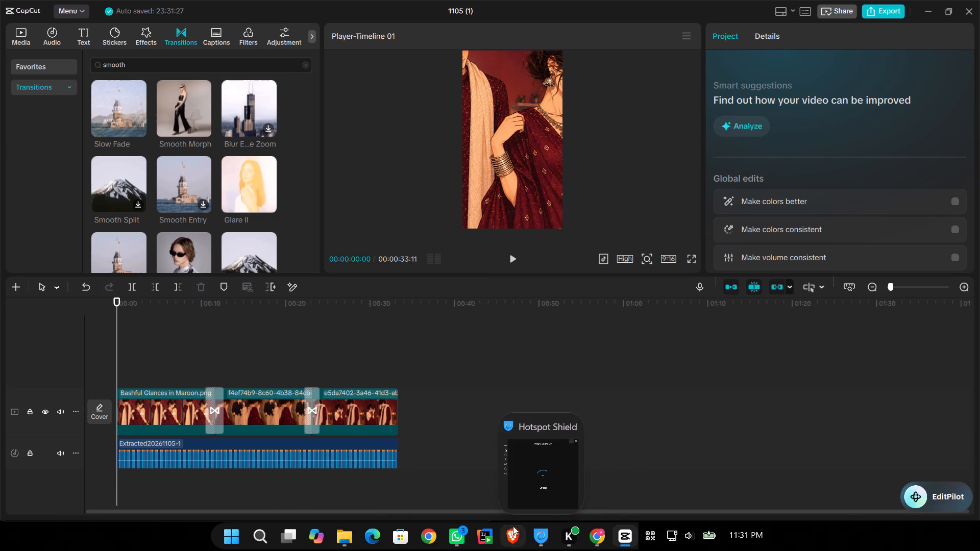
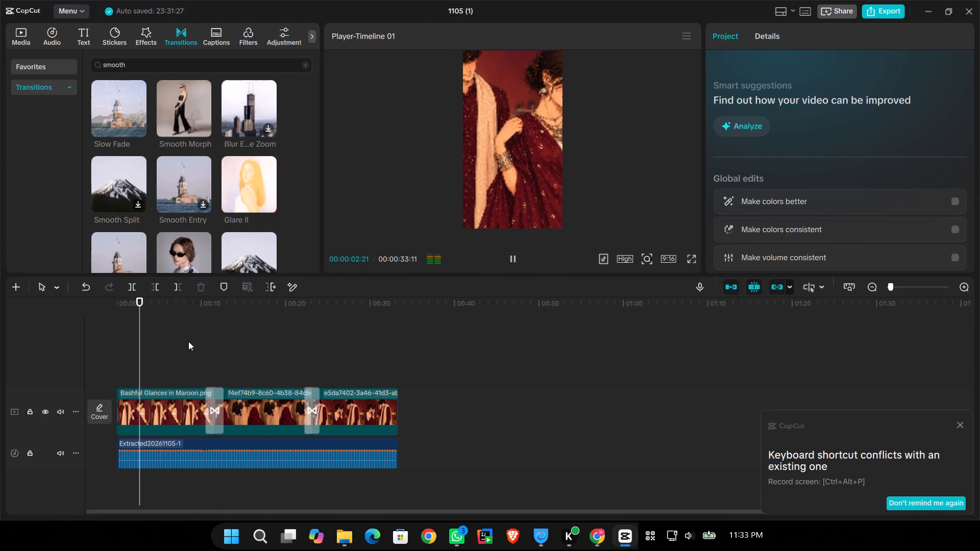
click(213, 355)
key(space)
click(217, 355)
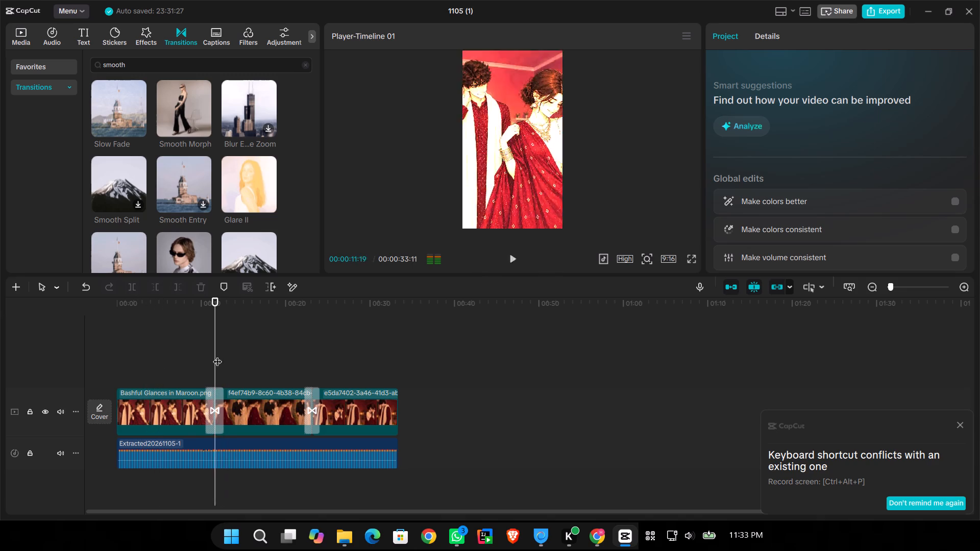
key(space)
key(space)
click(213, 363)
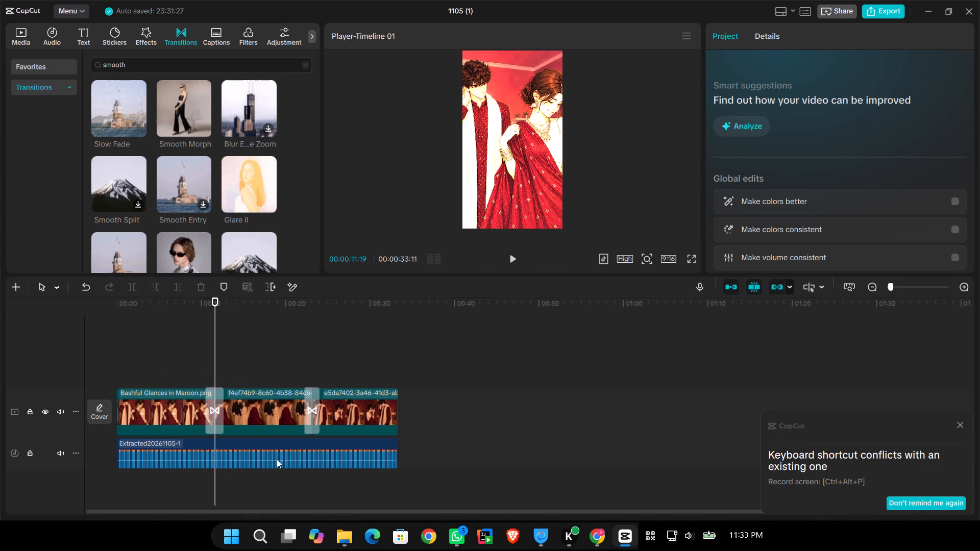
Switch to Brave and open the Nazar Lagi Official Music Video from the YouTube mix playlist.
click(511, 539)
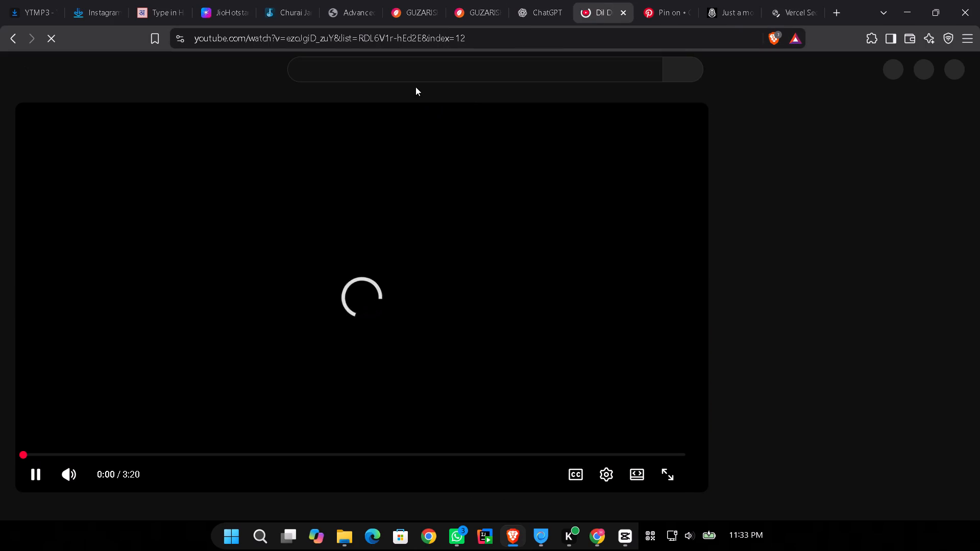
click(417, 72)
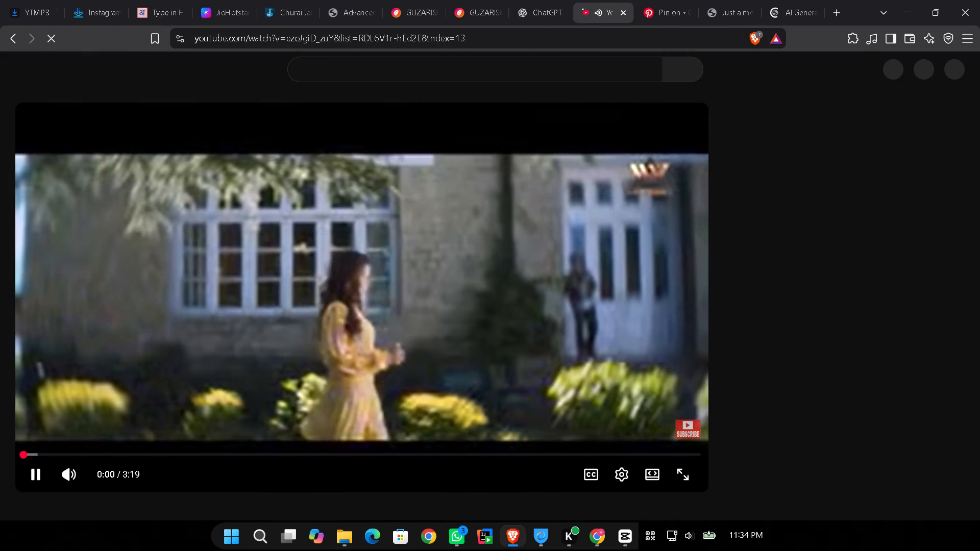
click(418, 72)
text(na)
key(BackSpace)
key(BackSpace)
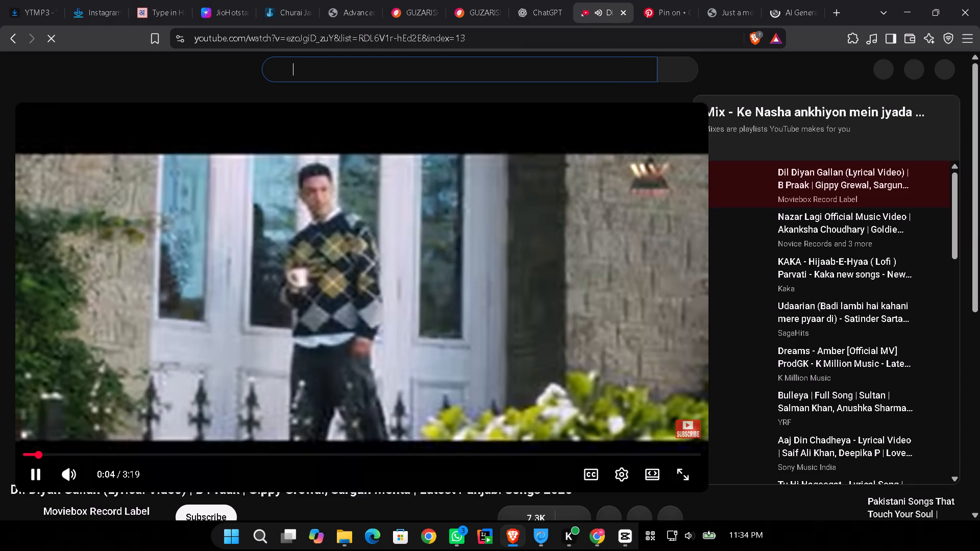
text(na)
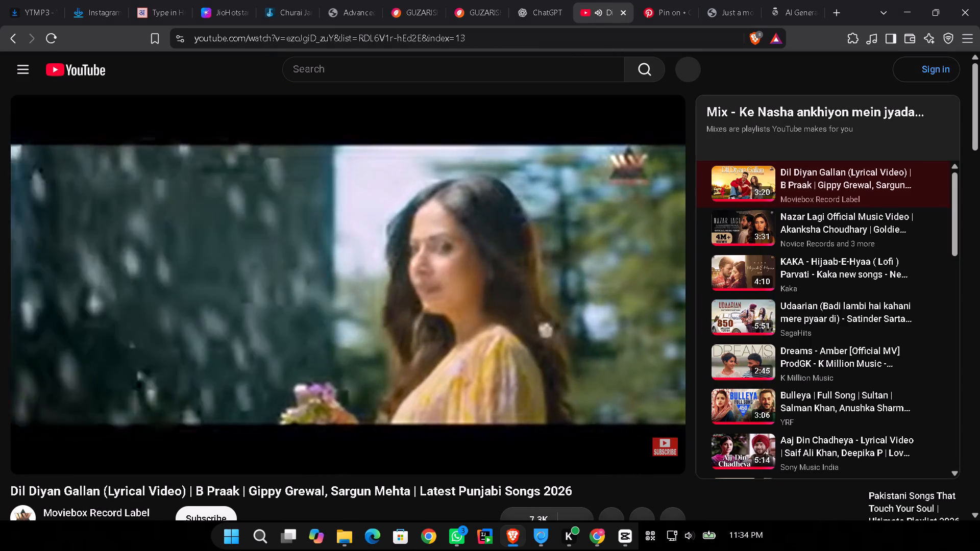
text(za)
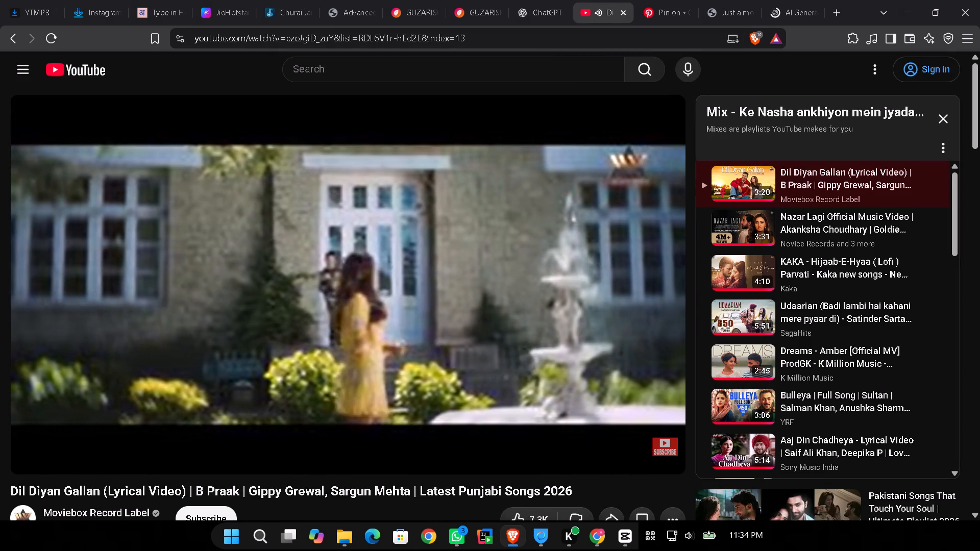
key(r)
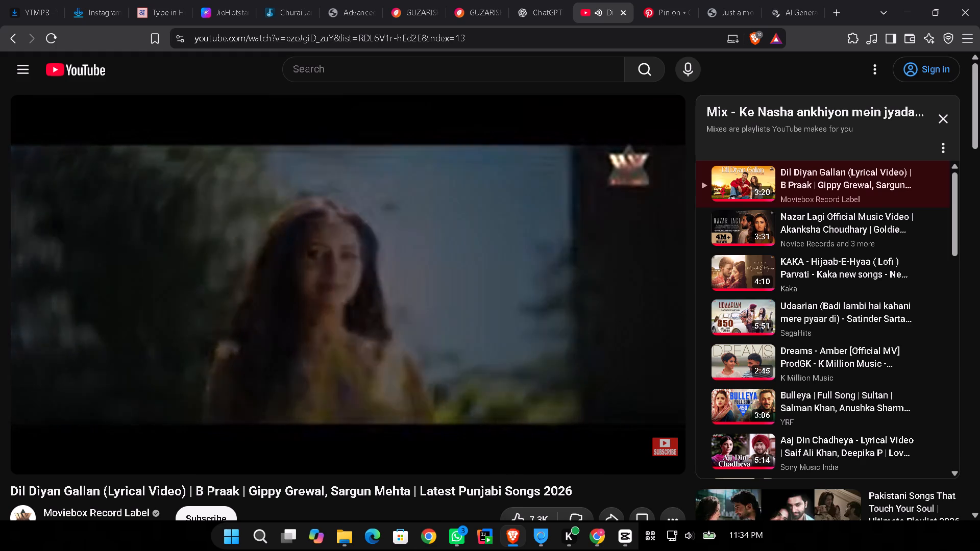
click(744, 217)
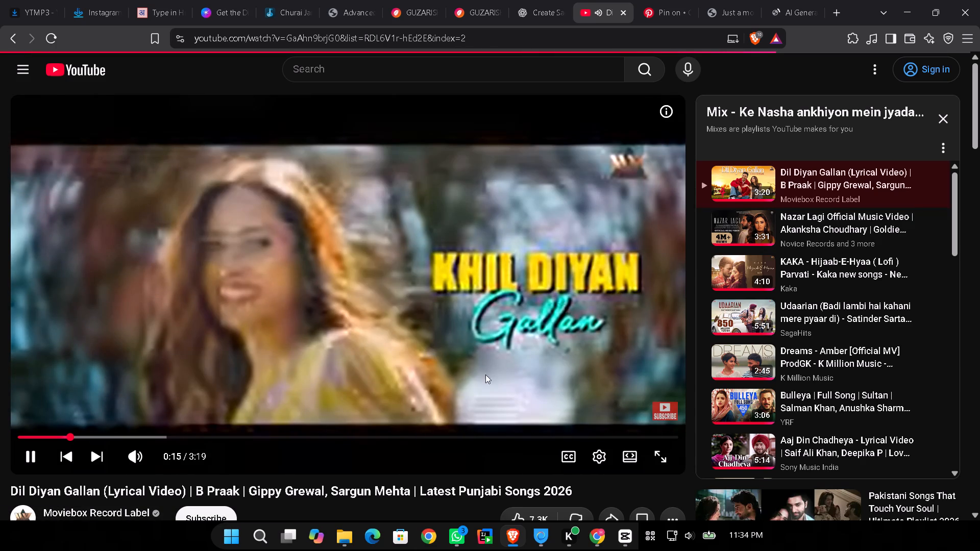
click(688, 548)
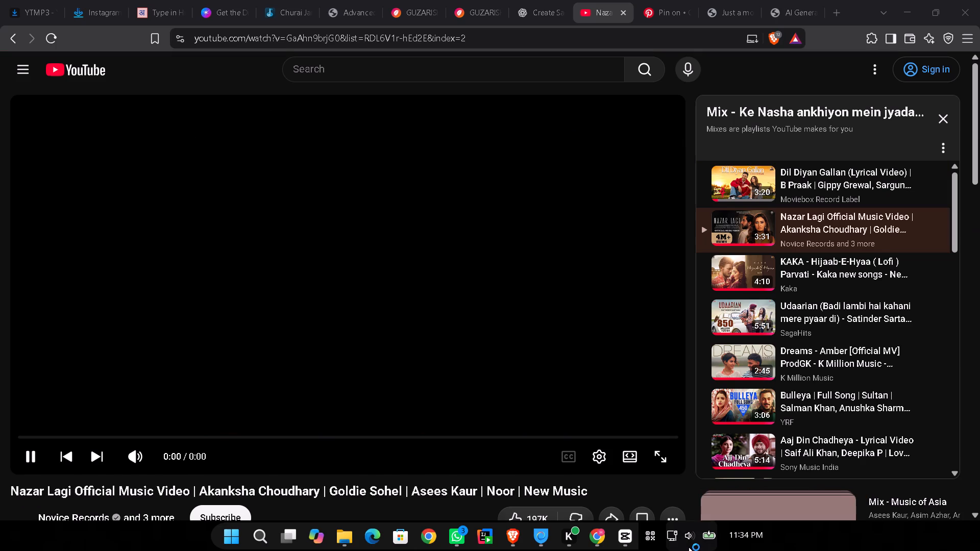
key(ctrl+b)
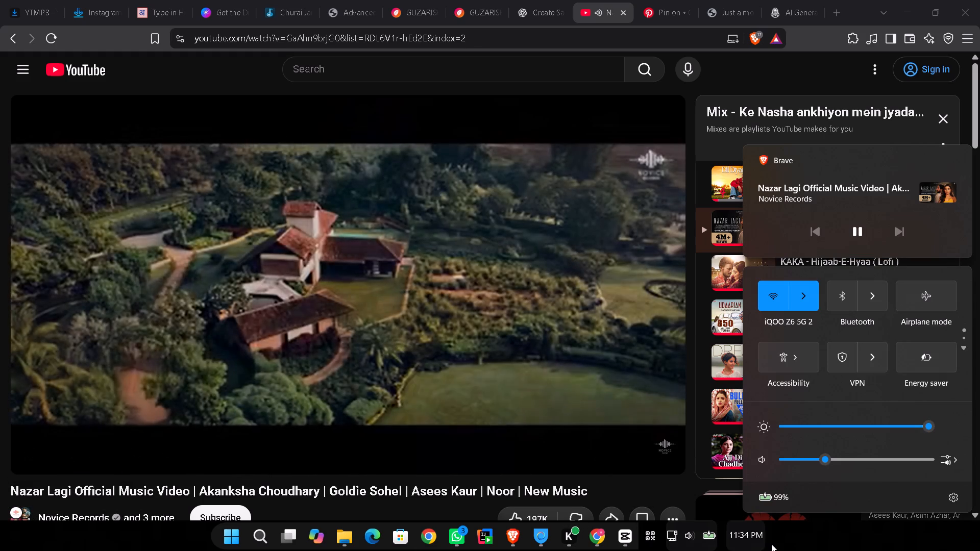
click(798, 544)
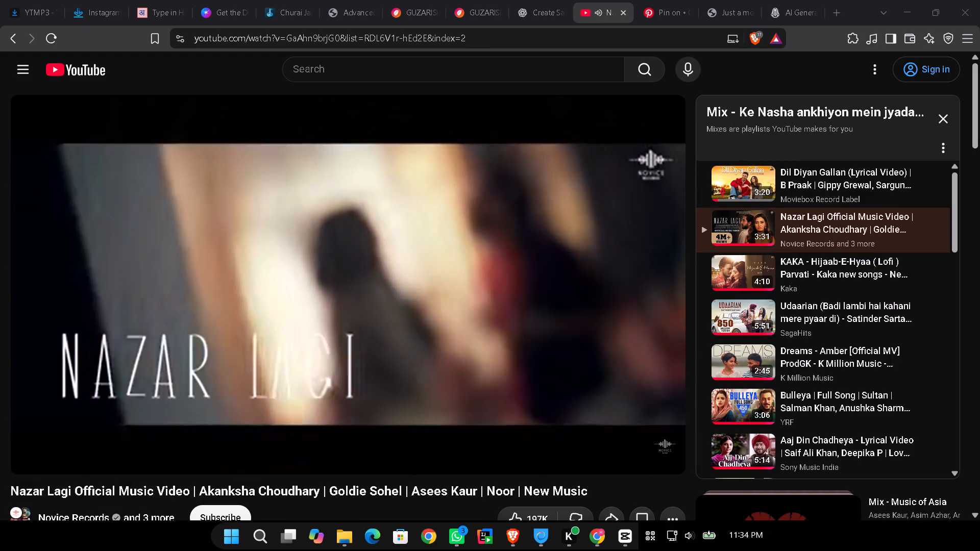
Copy "Nazar Lagi" from the video title and run a Brave search for "Nazar Lagi lyrics" in place of the Guzarish search.
drag(71, 491, 0, 496)
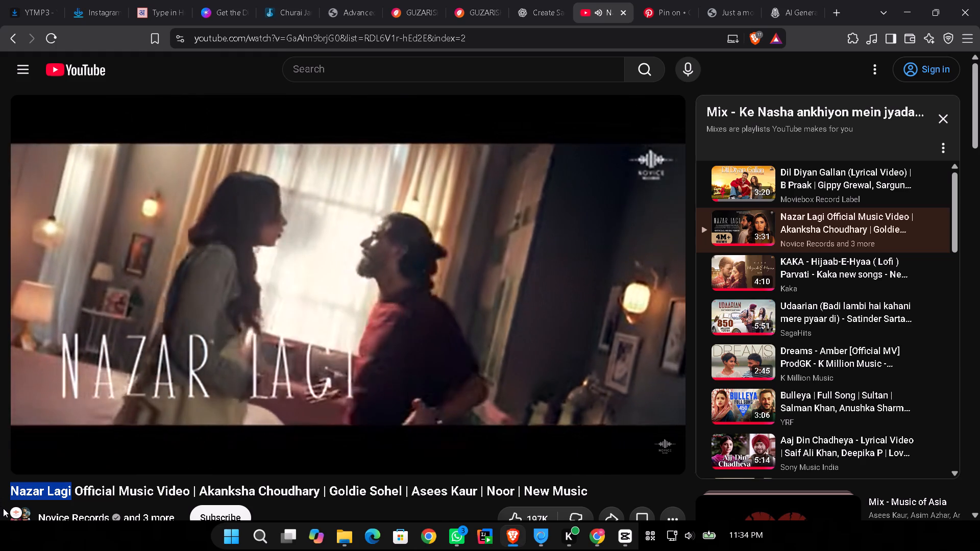
key(ctrl+c)
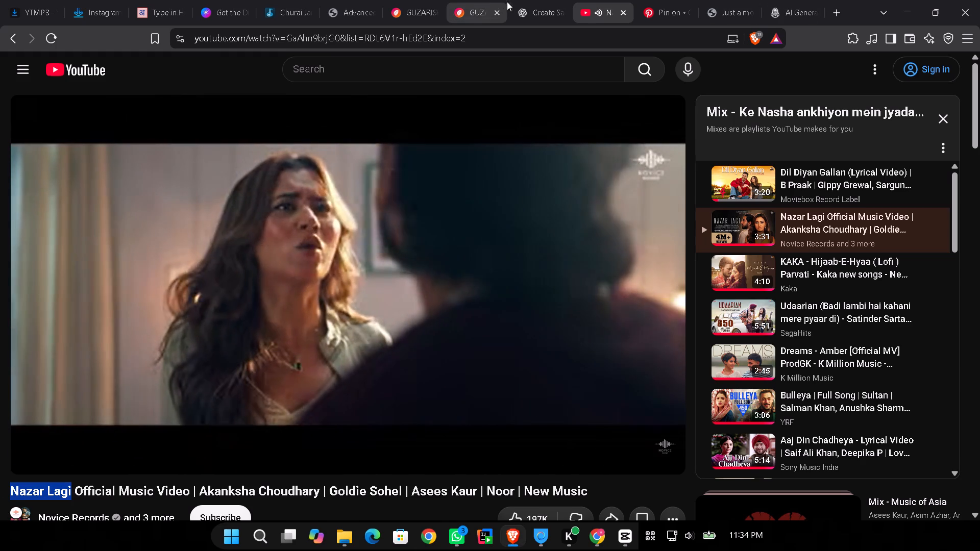
click(475, 8)
scroll(466, 158, up, 8)
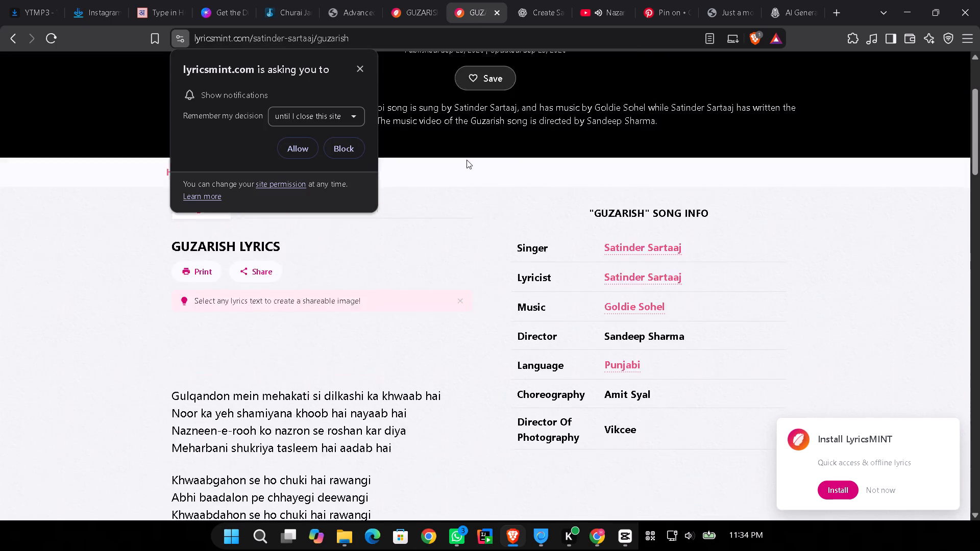
scroll(467, 160, up, 3)
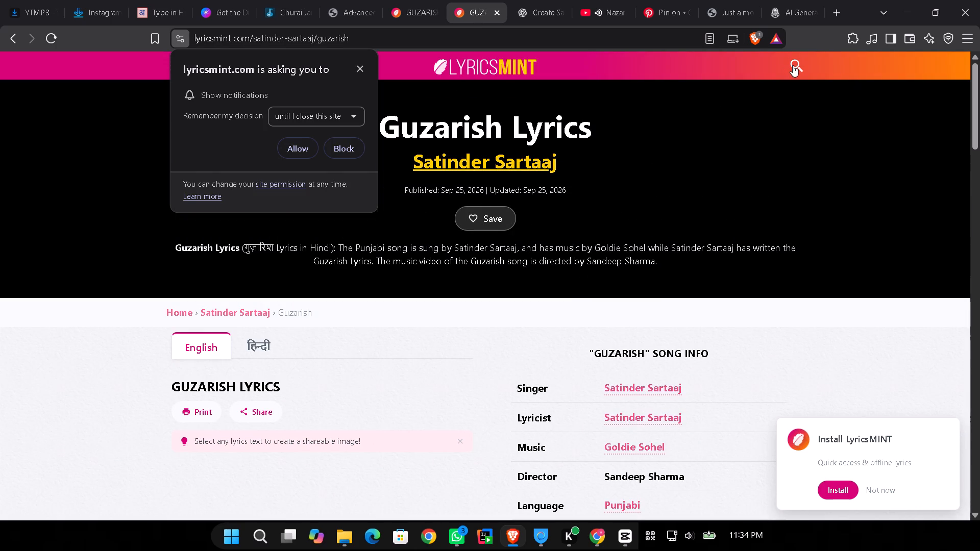
click(4, 32)
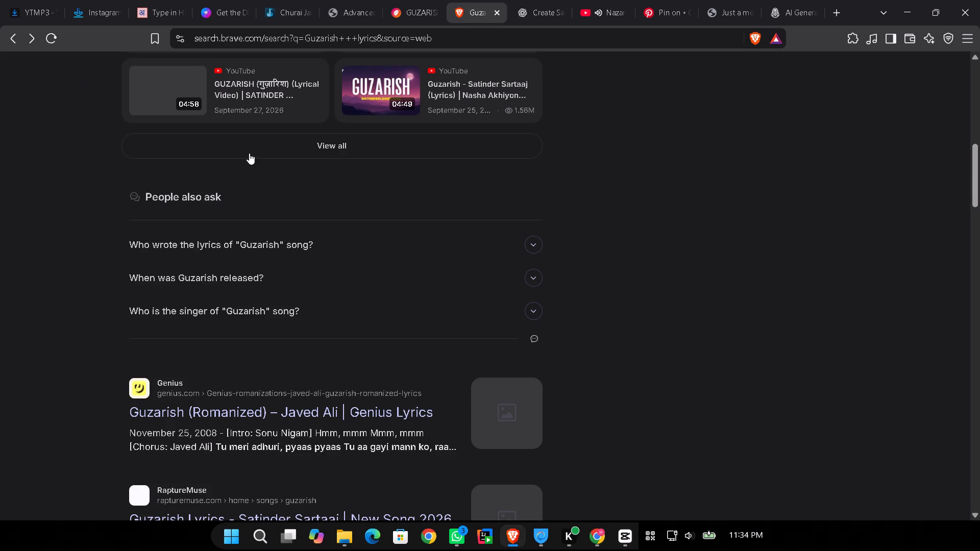
scroll(249, 153, up, 10)
drag(178, 80, 48, 66)
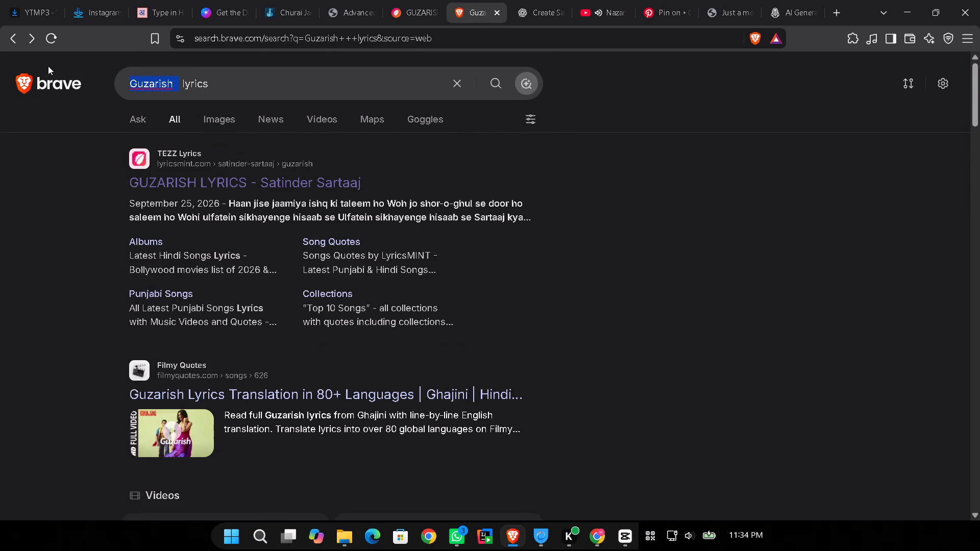
drag(48, 66, 40, 66)
key(ctrl+v)
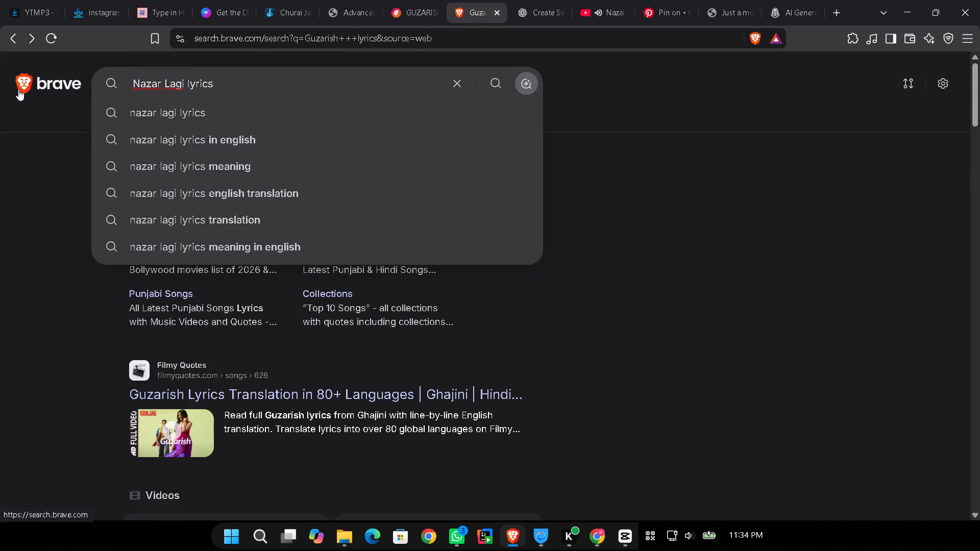
key(Return)
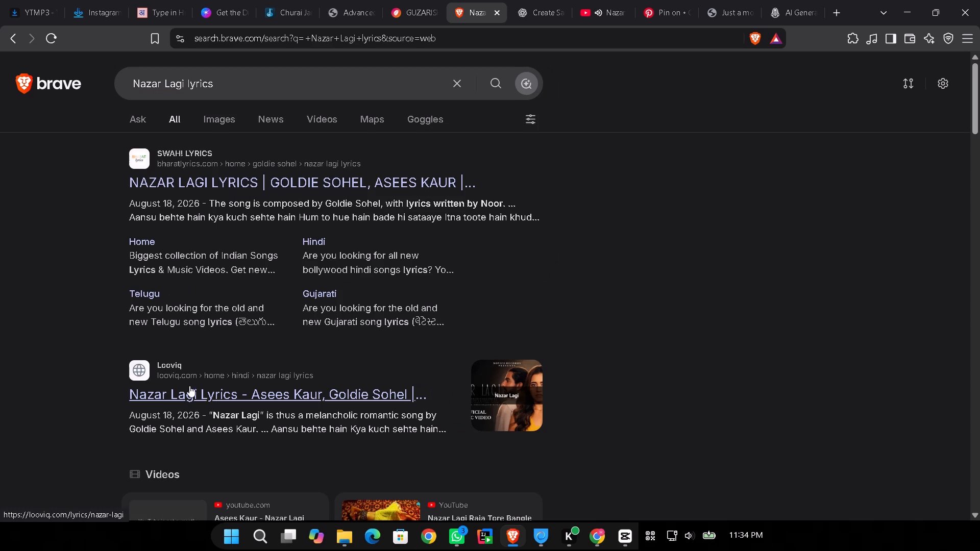
Open the bharatlyrics.com page for Nazar Lagi and select the lyric line "Aisi nazar lagi banke zehar lagi".
click(213, 186)
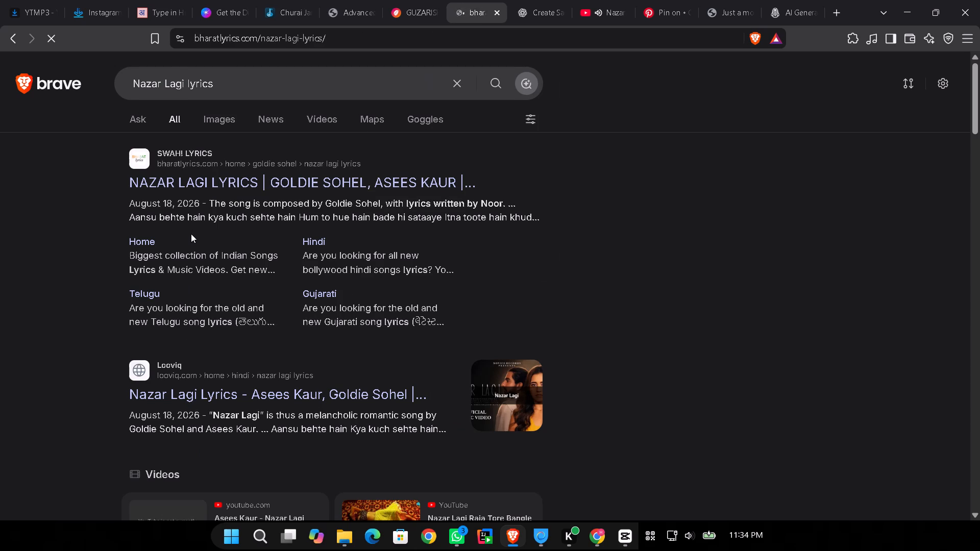
scroll(191, 234, down, 2)
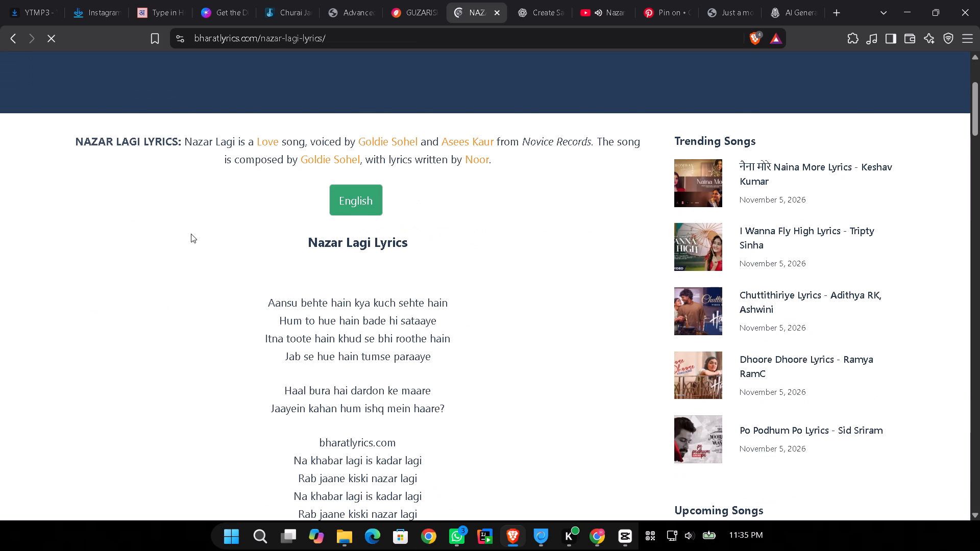
scroll(191, 234, down, 1)
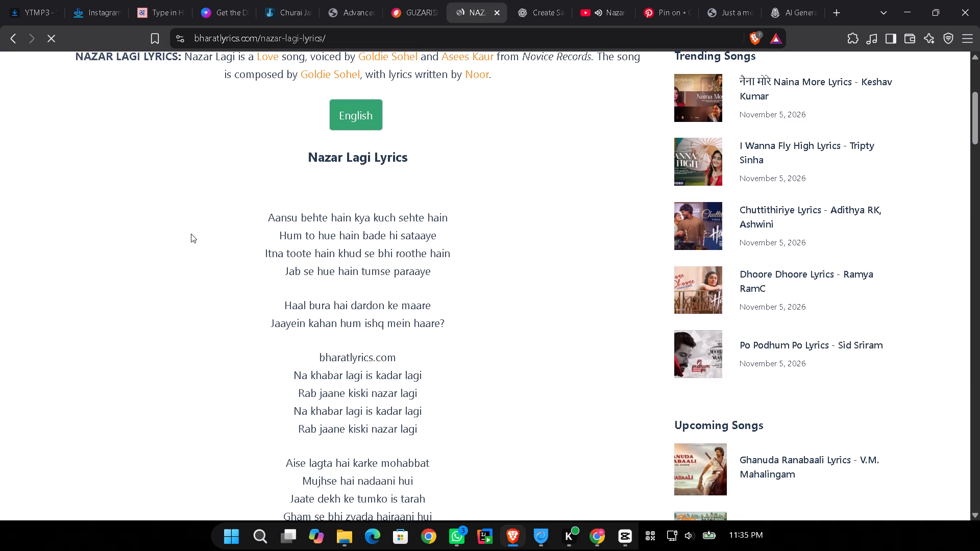
scroll(191, 234, down, 5)
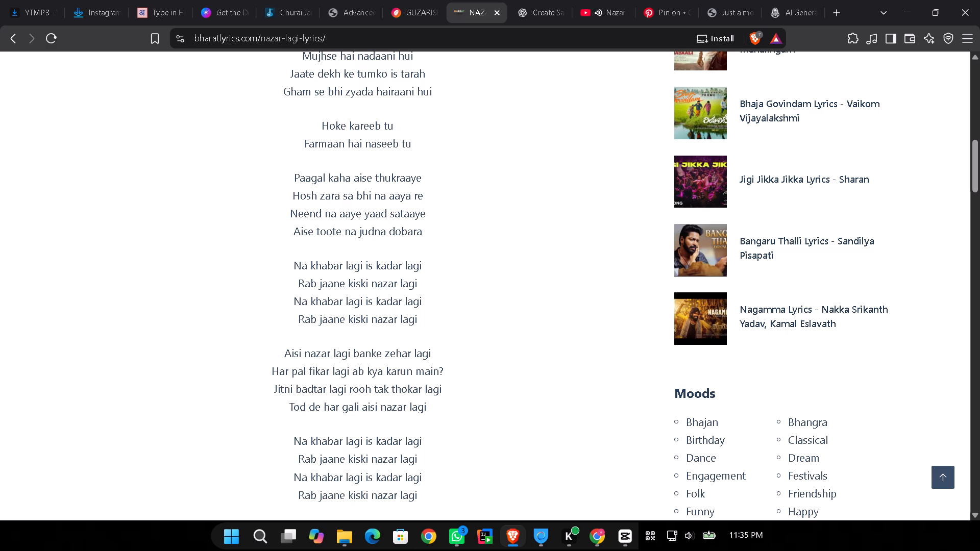
click(617, 537)
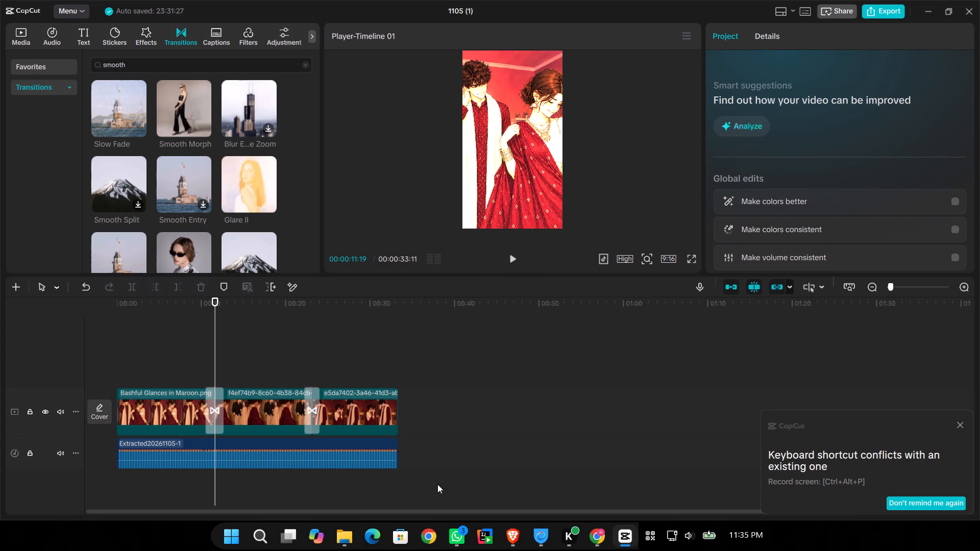
click(615, 534)
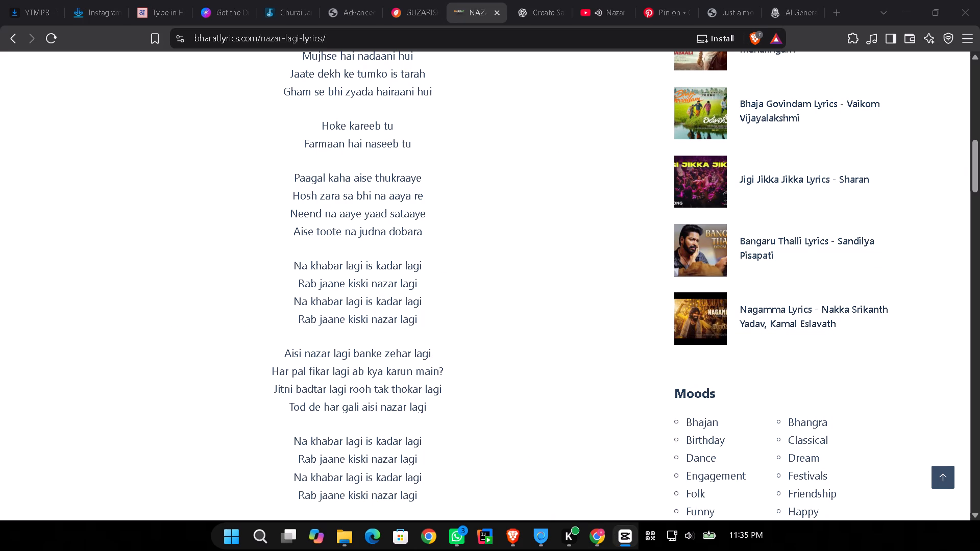
drag(433, 354, 272, 345)
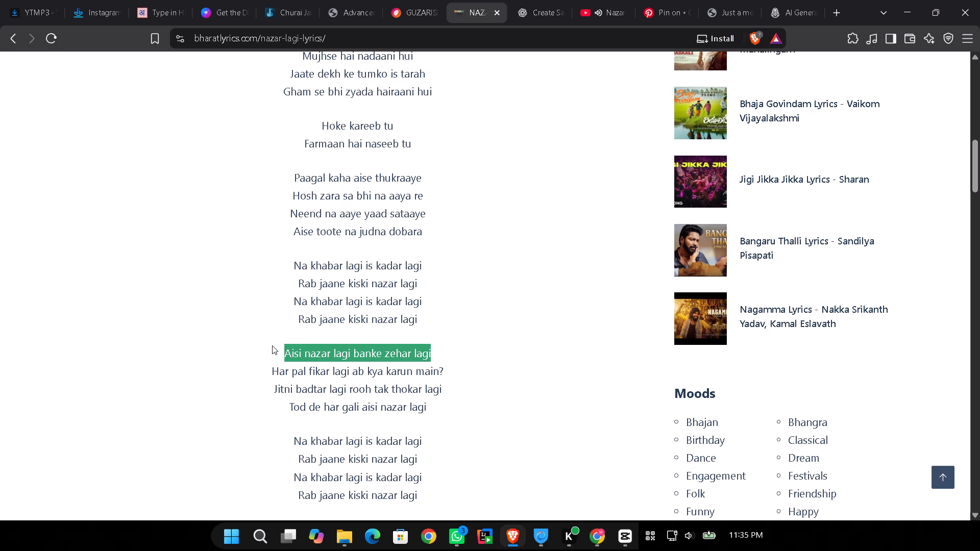
key(b)
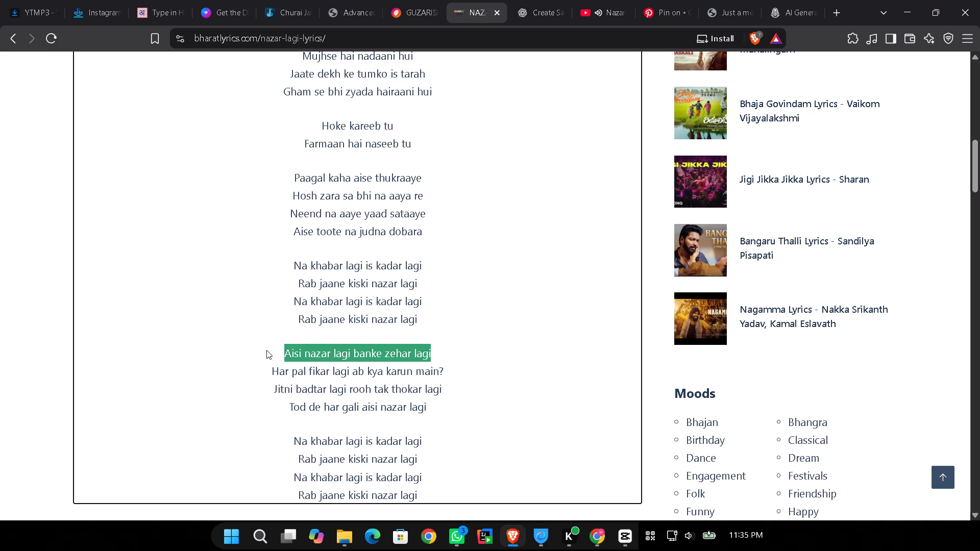
Switch to CapCut, add a default text clip at 00:00:11:19 over the first transition, and clear its placeholder text.
click(628, 527)
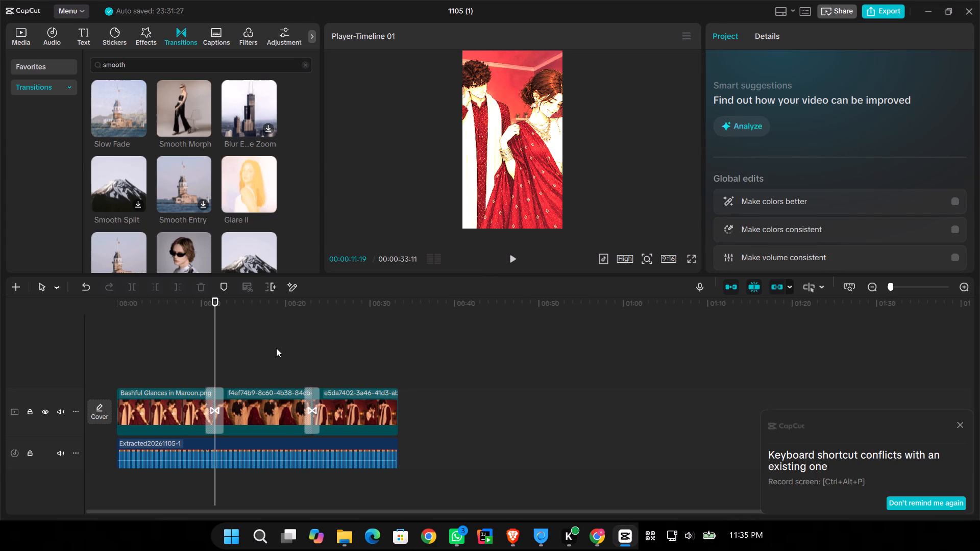
click(75, 33)
click(135, 102)
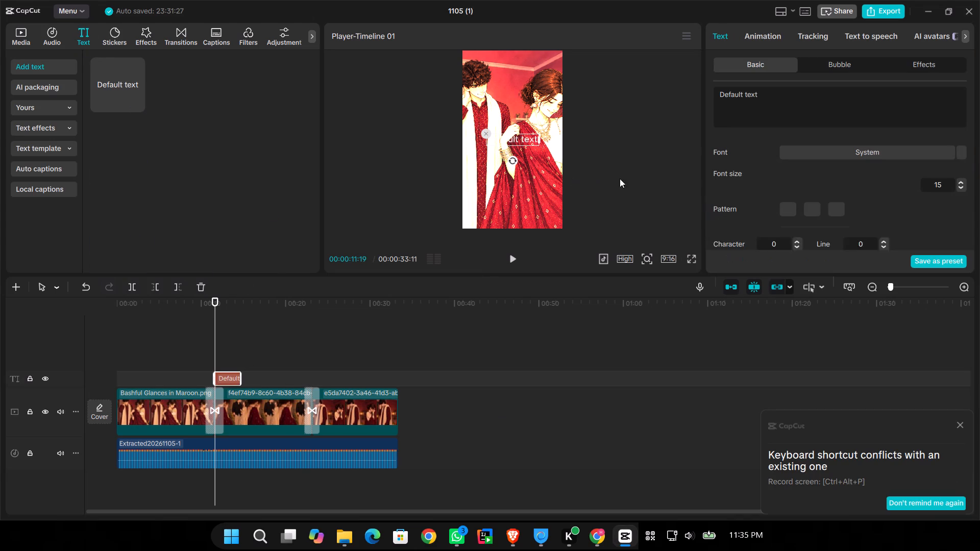
drag(767, 91, 724, 78)
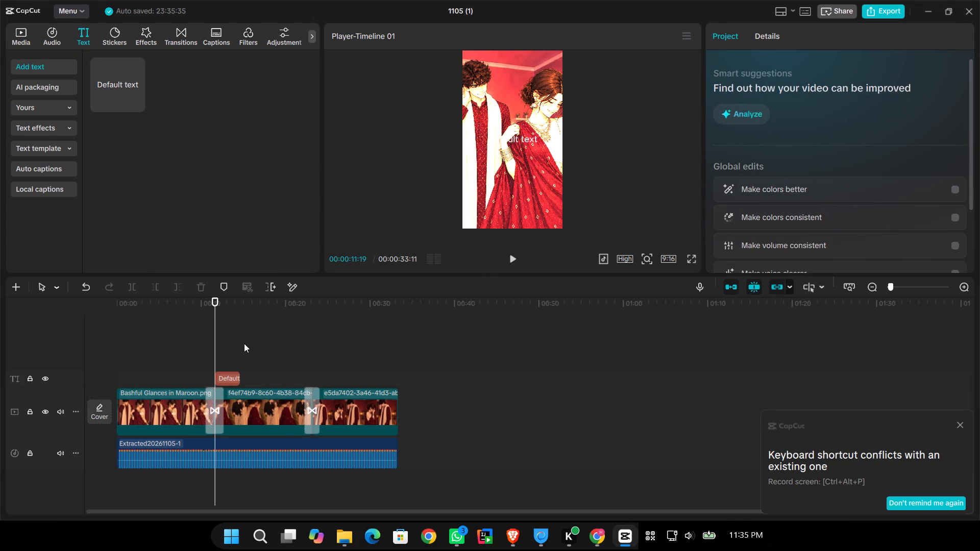
click(227, 378)
drag(771, 90, 613, 87)
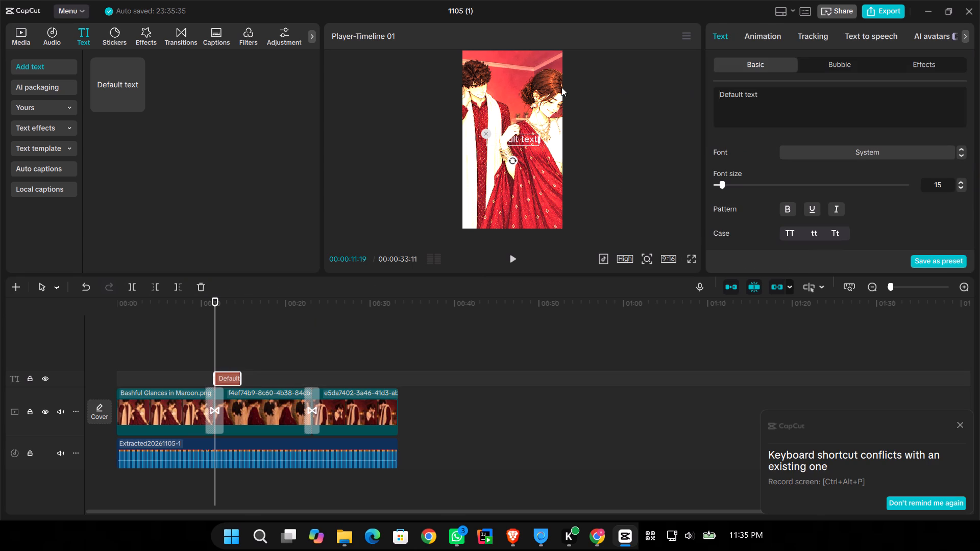
double_click(774, 97)
click(774, 97)
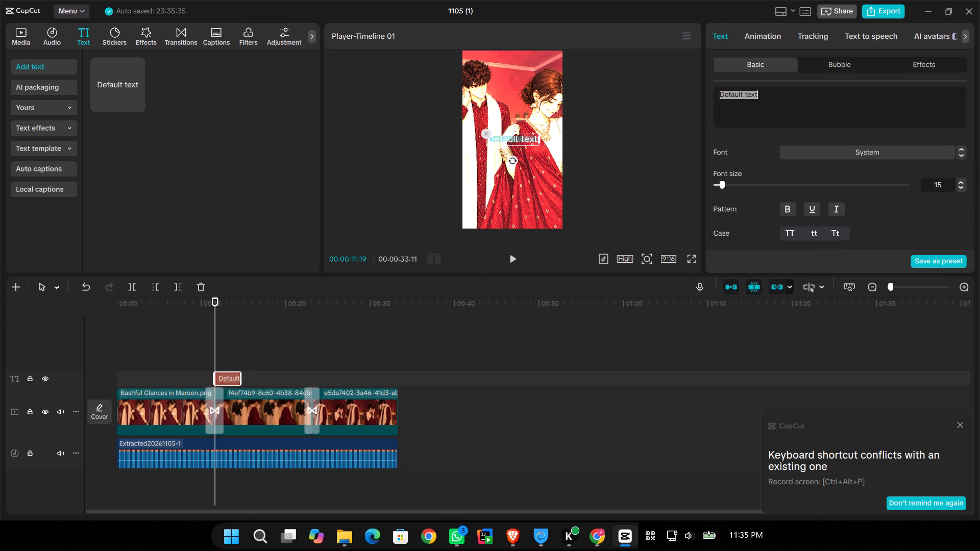
key(v)
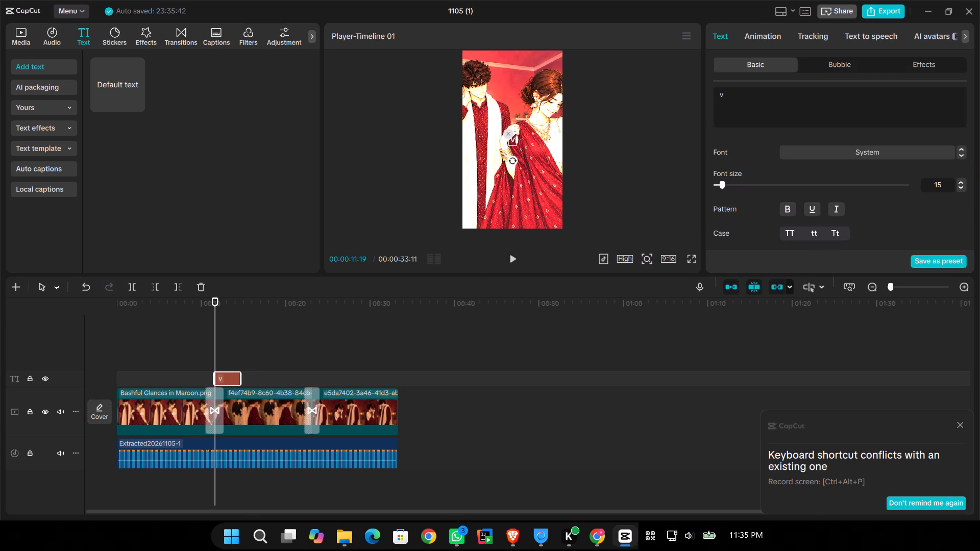
key(BackSpace)
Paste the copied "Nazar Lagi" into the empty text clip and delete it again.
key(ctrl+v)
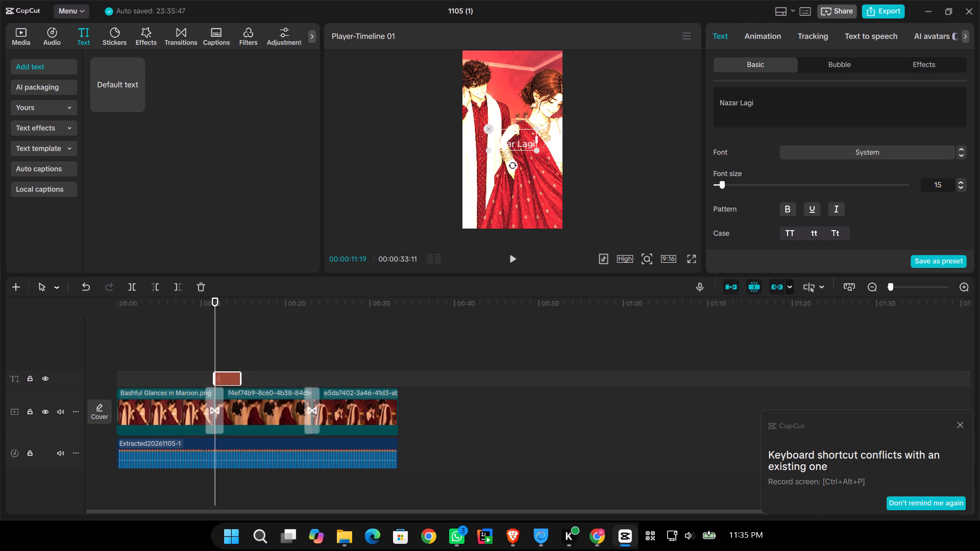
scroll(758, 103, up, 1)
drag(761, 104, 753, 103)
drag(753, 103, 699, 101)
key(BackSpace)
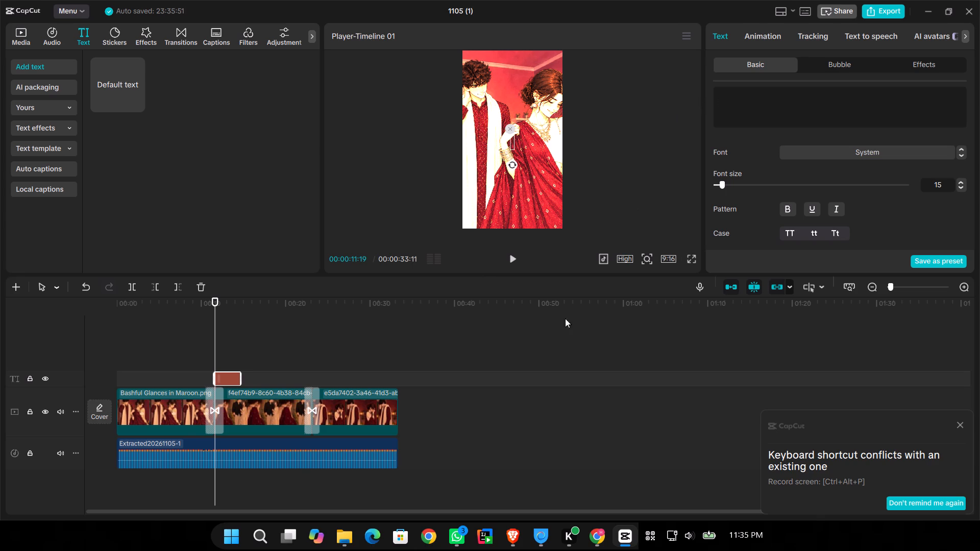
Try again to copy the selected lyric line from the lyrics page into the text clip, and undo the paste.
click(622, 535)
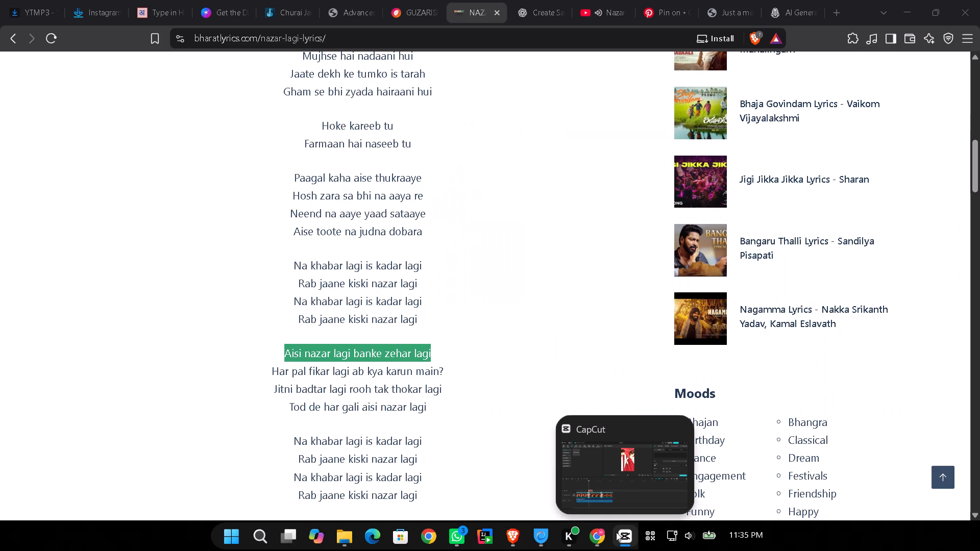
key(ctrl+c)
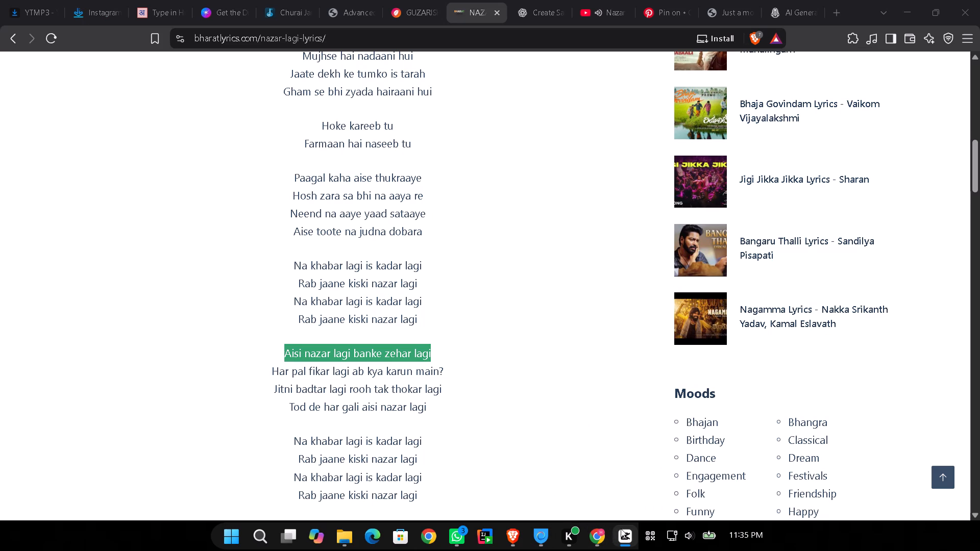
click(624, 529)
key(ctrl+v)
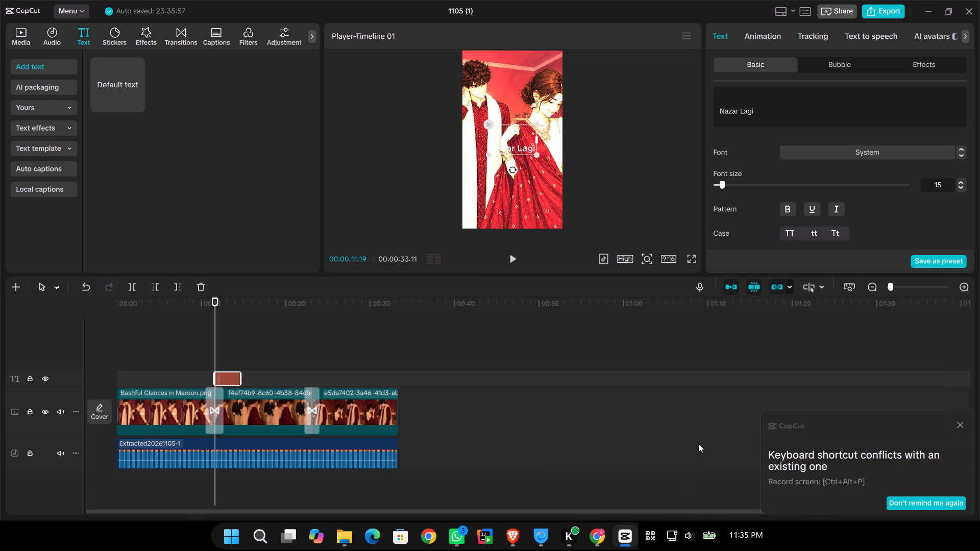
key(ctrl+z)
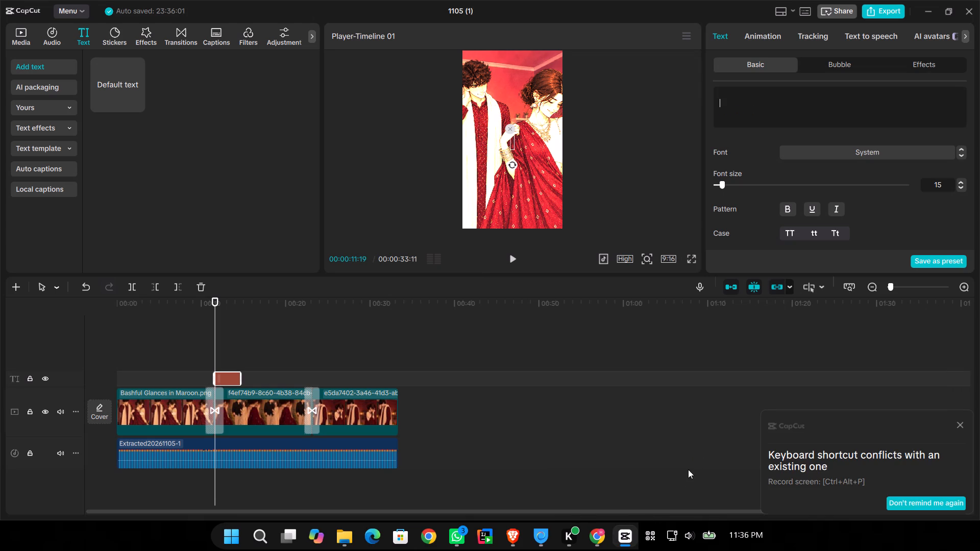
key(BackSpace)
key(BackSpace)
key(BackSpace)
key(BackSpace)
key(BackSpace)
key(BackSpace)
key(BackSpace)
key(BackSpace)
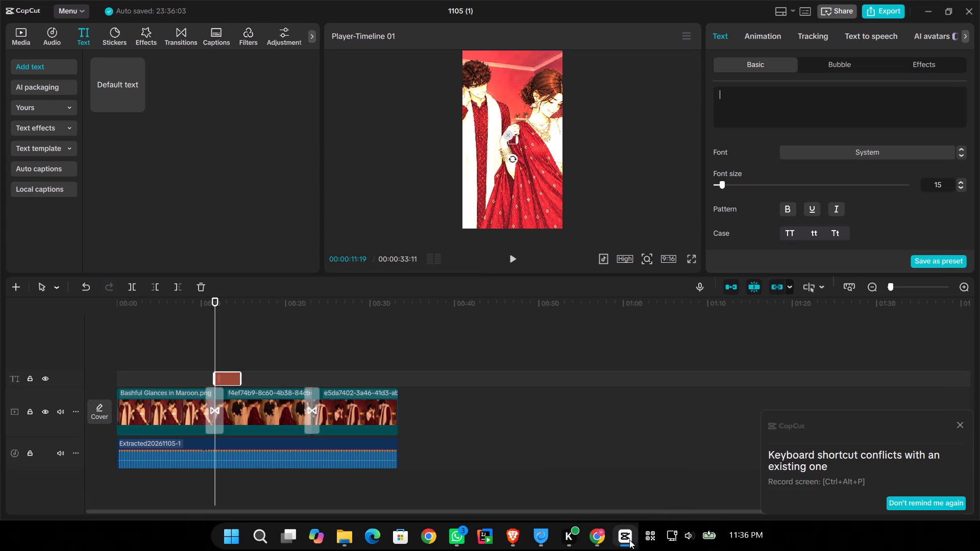
Copy "Aisi nazar lagi banke zehar lagi" from the Brave lyrics page into the CapCut text clip and remove the appended source credit and link.
click(627, 532)
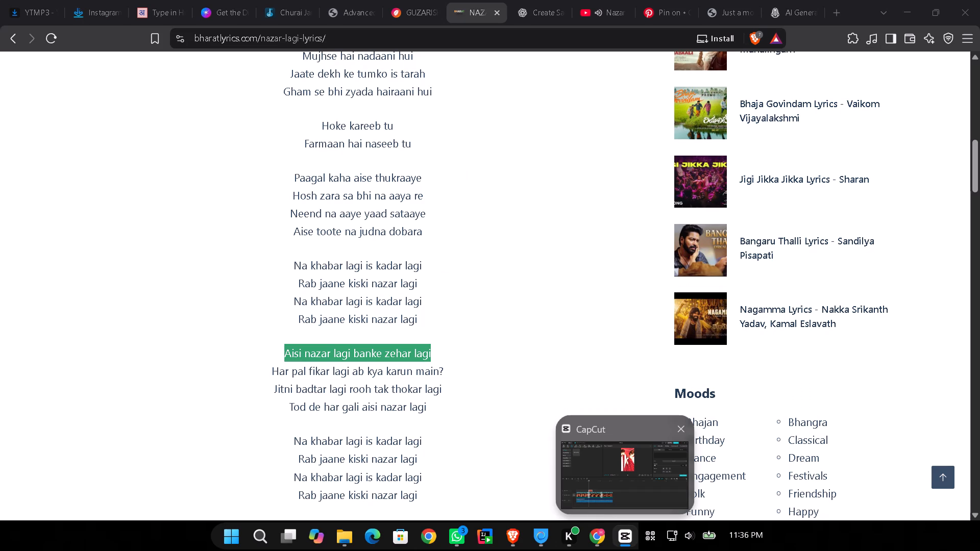
click(368, 355)
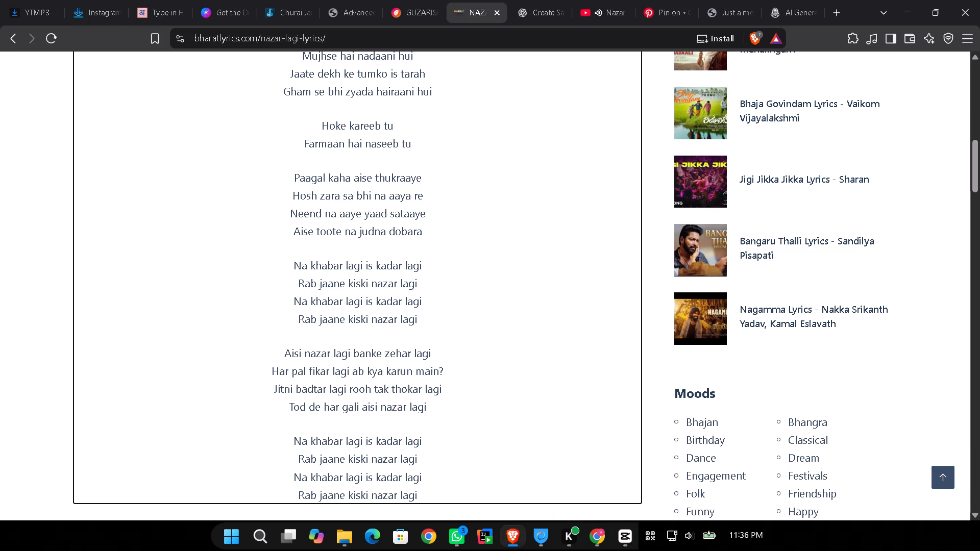
drag(286, 350, 521, 355)
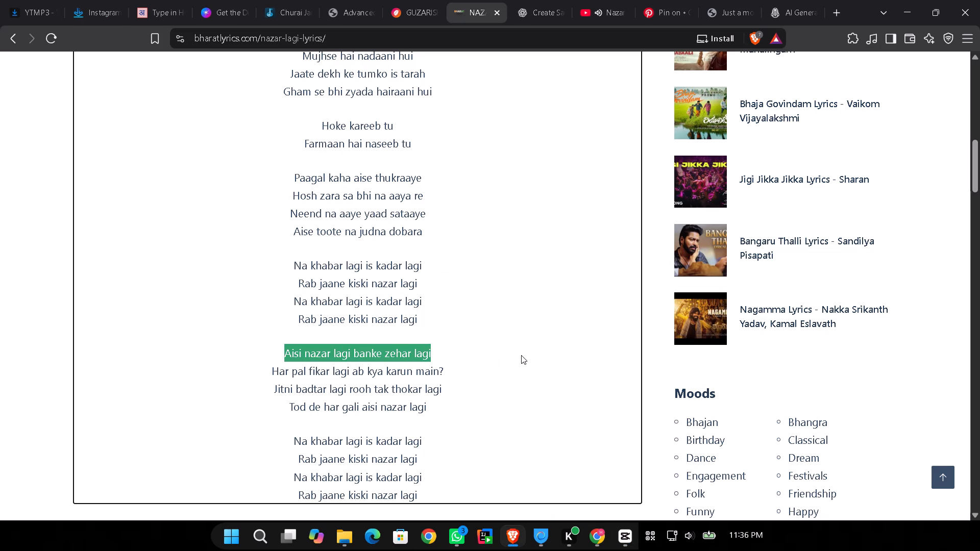
key(ctrl+c)
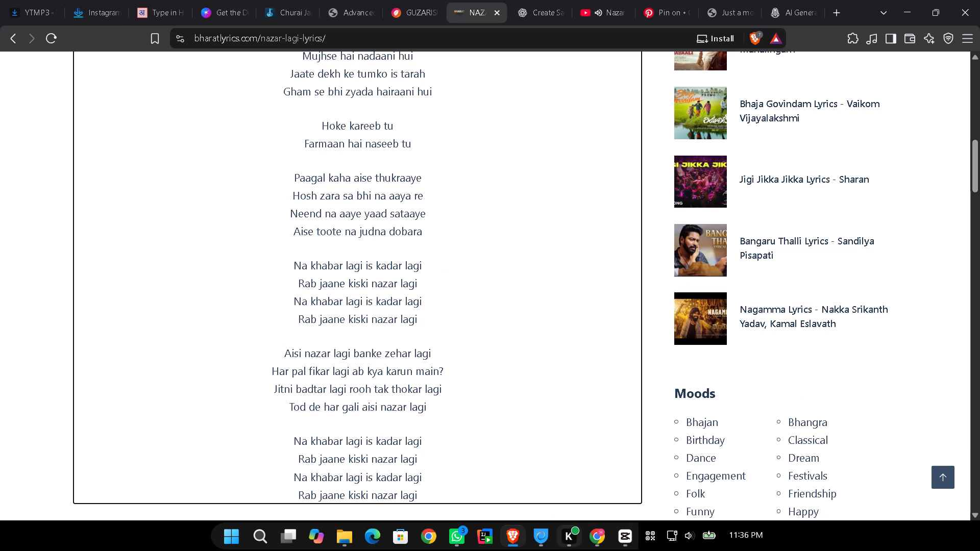
click(627, 533)
key(ctrl+v)
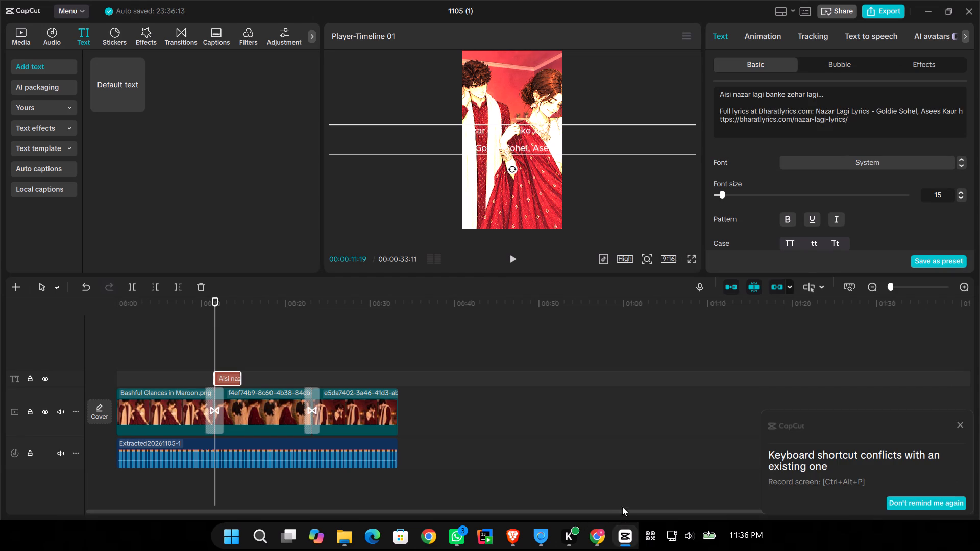
drag(866, 123, 707, 109)
key(BackSpace)
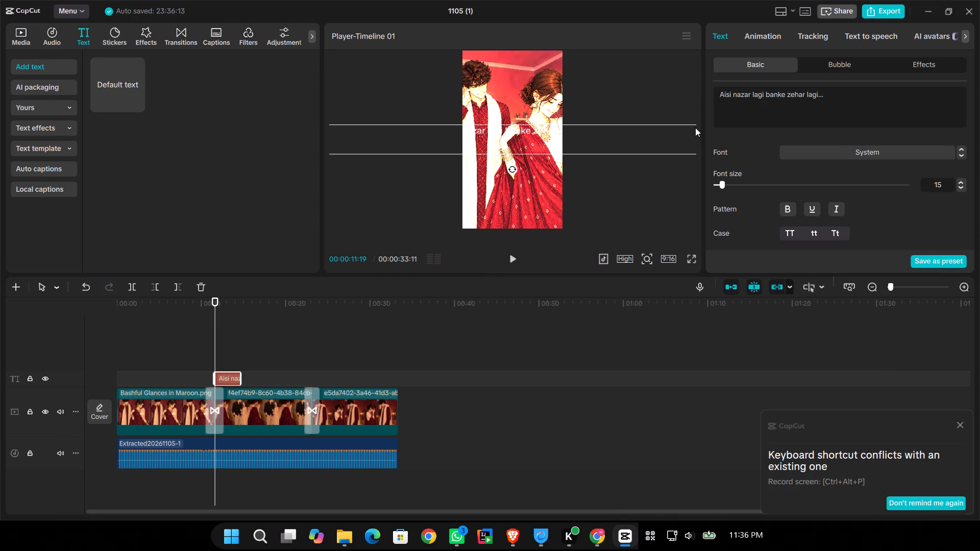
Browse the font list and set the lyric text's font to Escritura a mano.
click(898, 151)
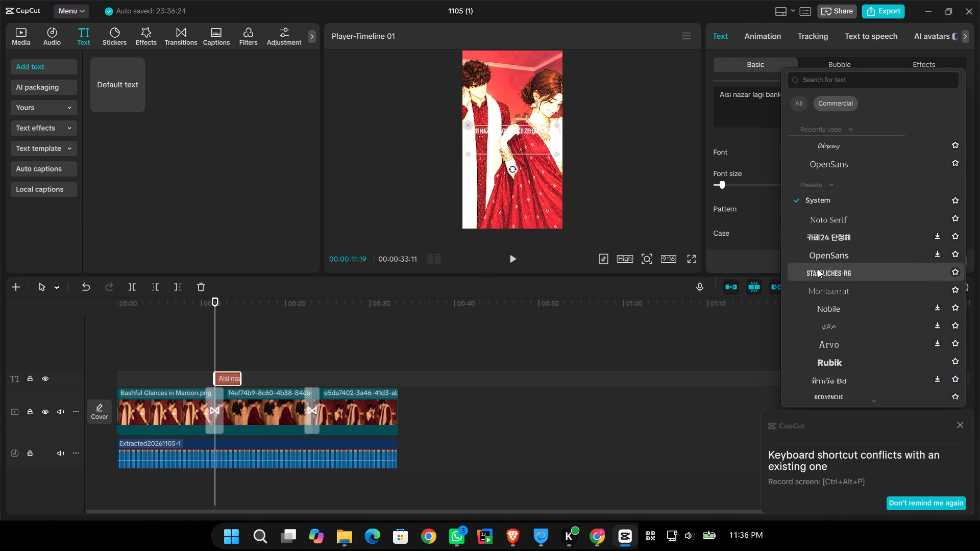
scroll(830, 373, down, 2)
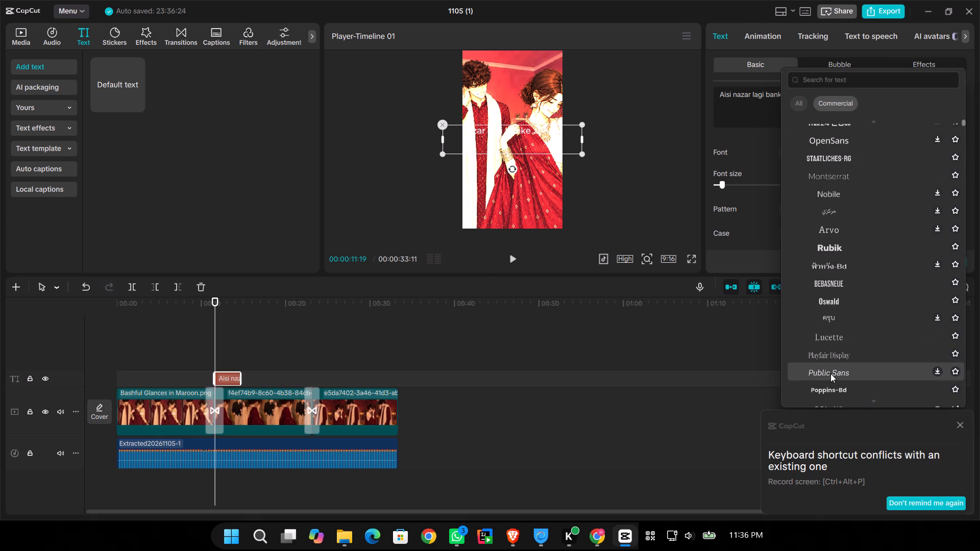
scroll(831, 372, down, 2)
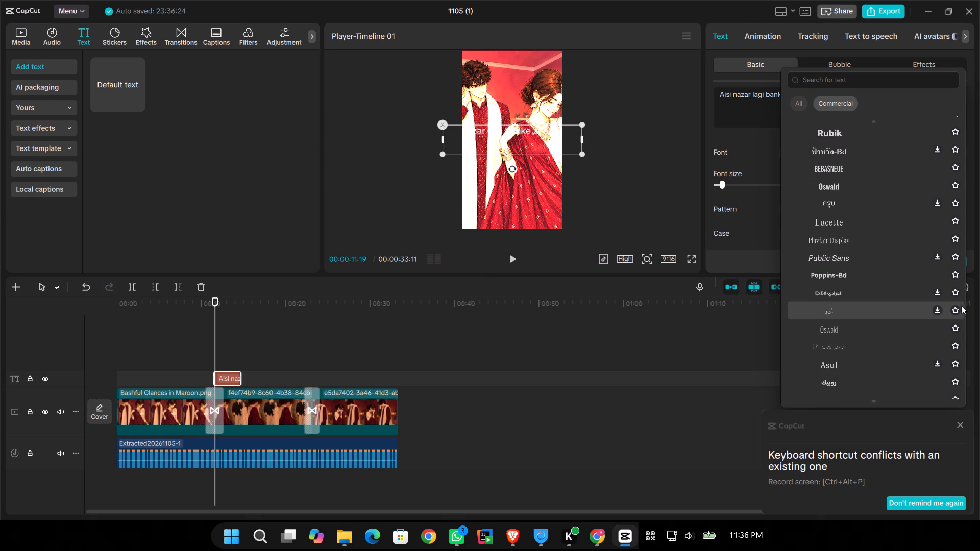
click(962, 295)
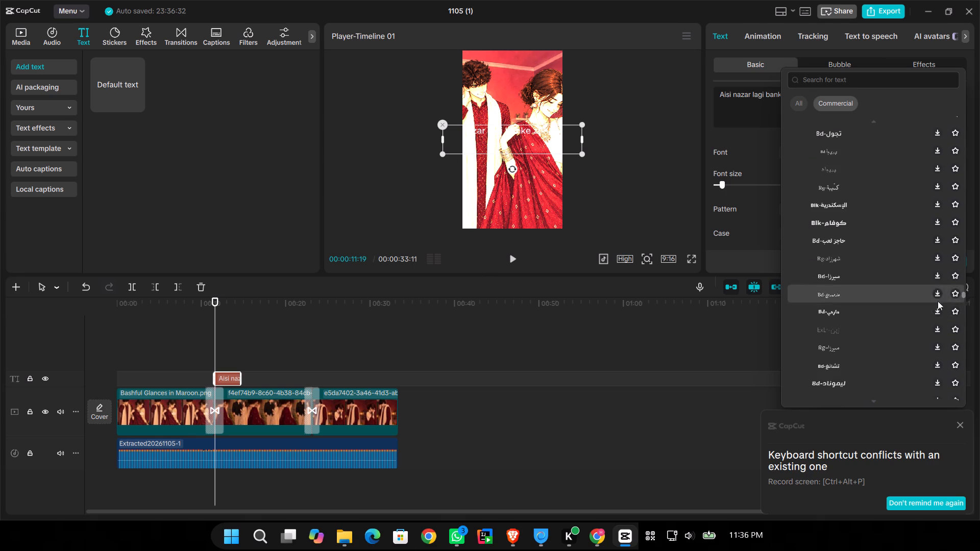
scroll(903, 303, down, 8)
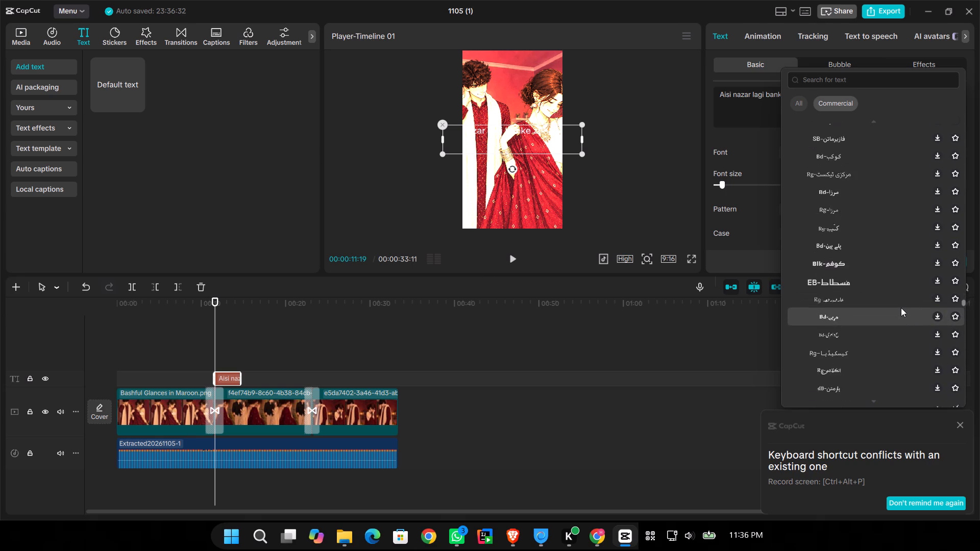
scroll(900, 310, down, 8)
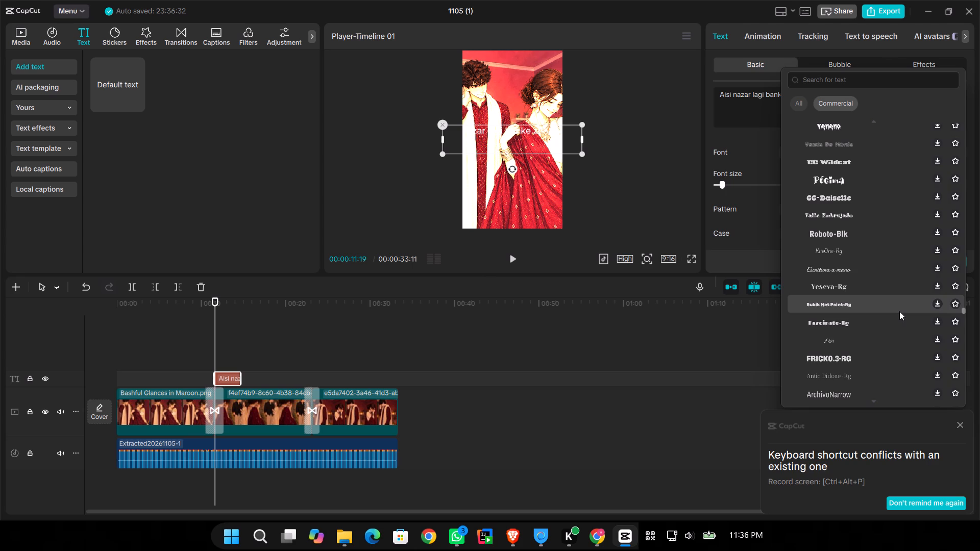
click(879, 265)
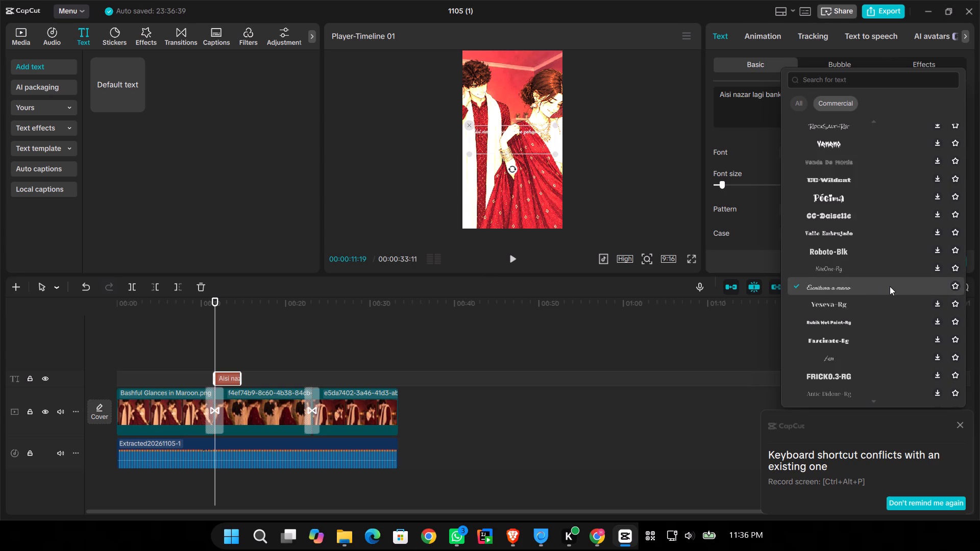
Preview the lyric text over the video from 00:00:11:19 through the first transition.
key(space)
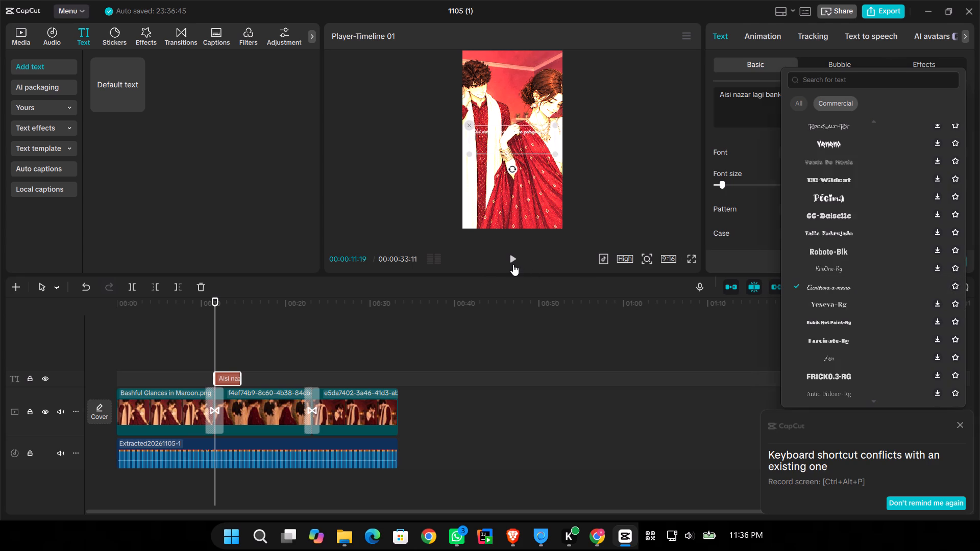
click(513, 264)
key(space)
key(space)
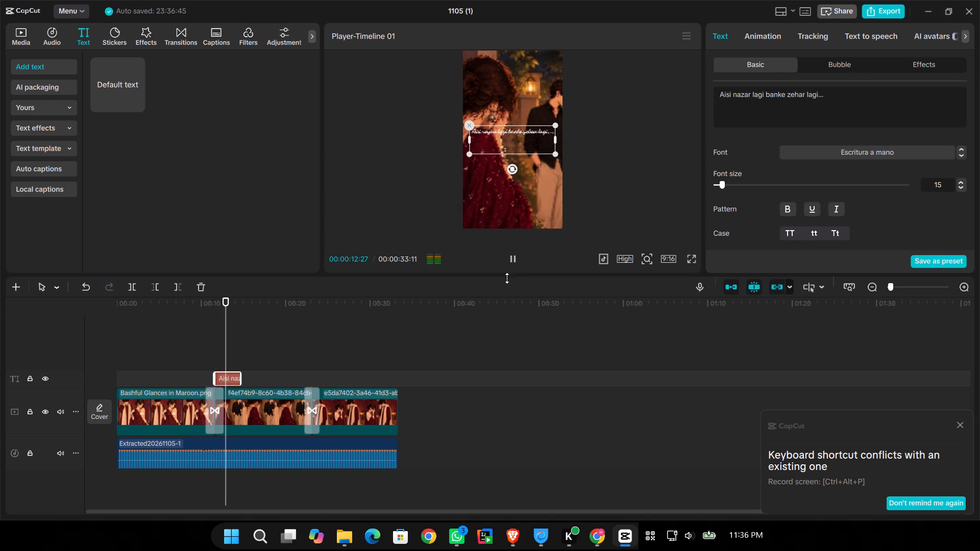
key(space)
Reselect the lyric text clip, try the Daiselle font on it, and set its font to Roboto-Blk.
click(232, 374)
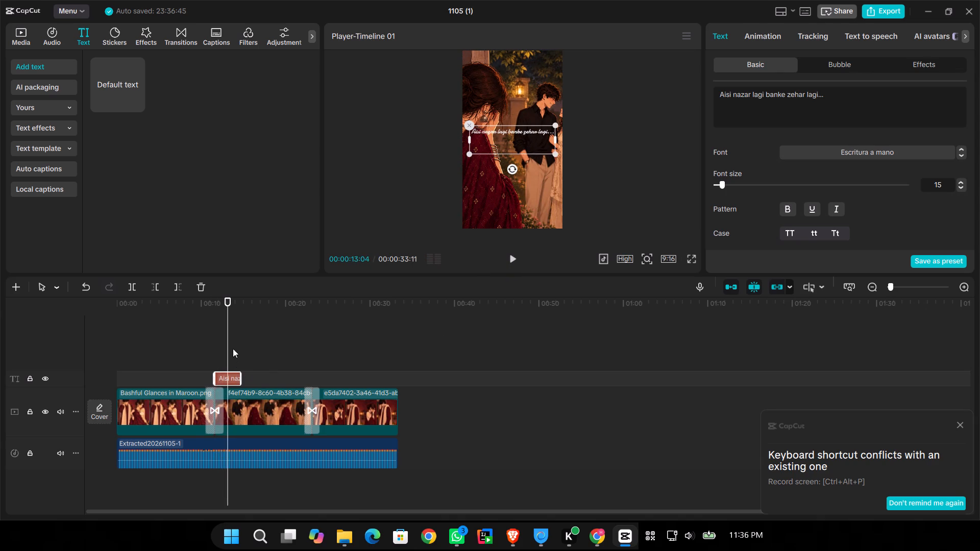
click(769, 35)
click(727, 28)
click(896, 151)
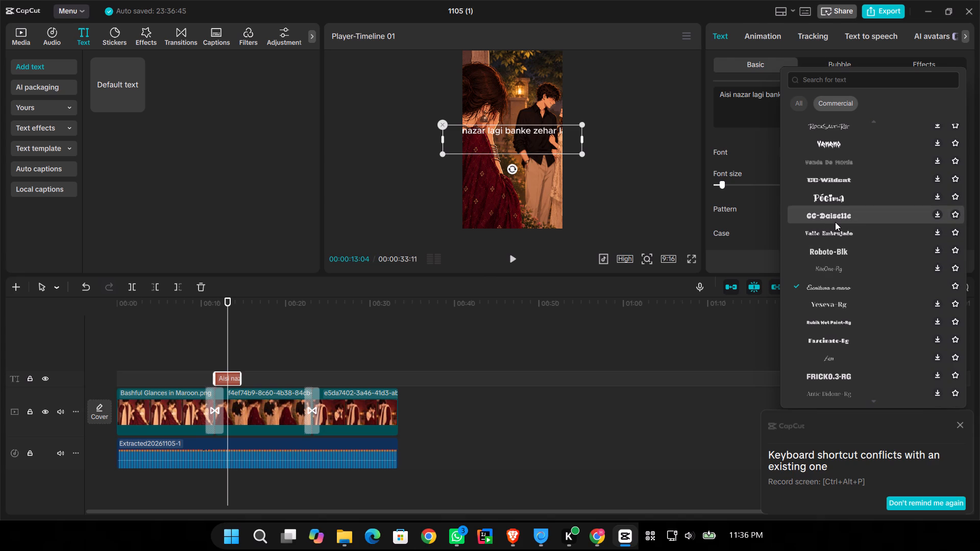
click(835, 222)
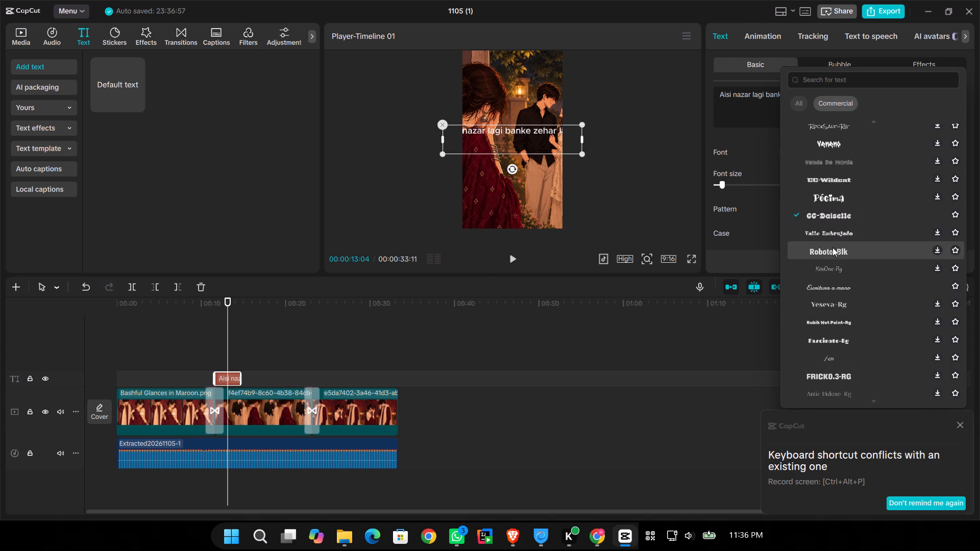
click(831, 251)
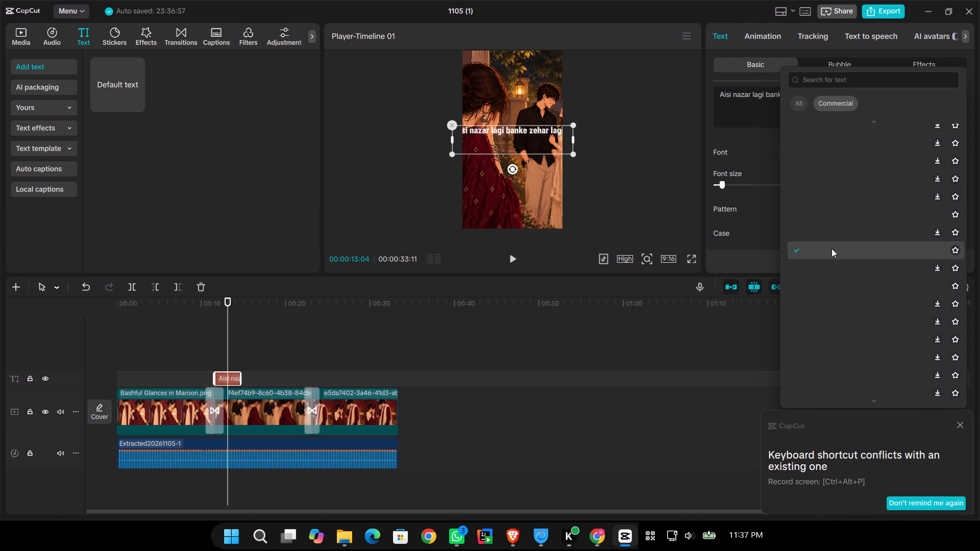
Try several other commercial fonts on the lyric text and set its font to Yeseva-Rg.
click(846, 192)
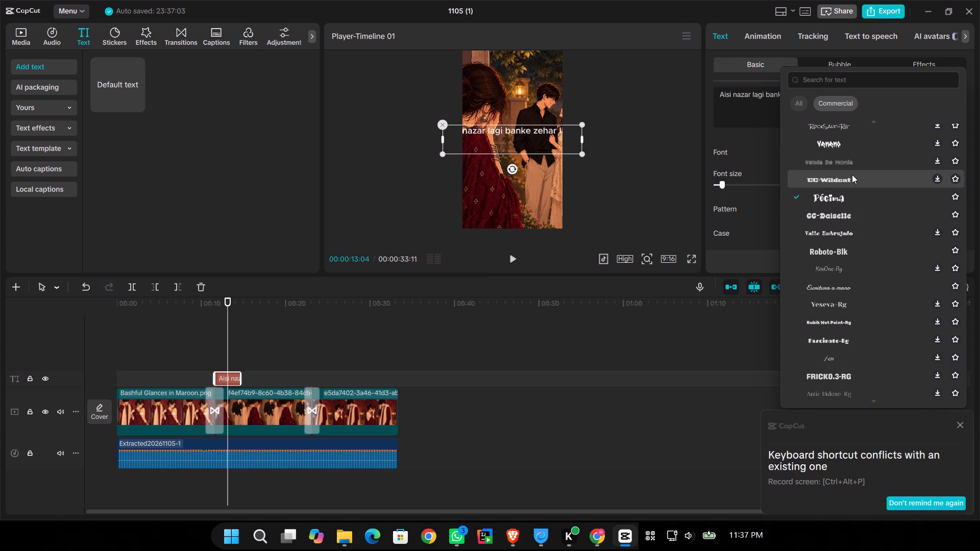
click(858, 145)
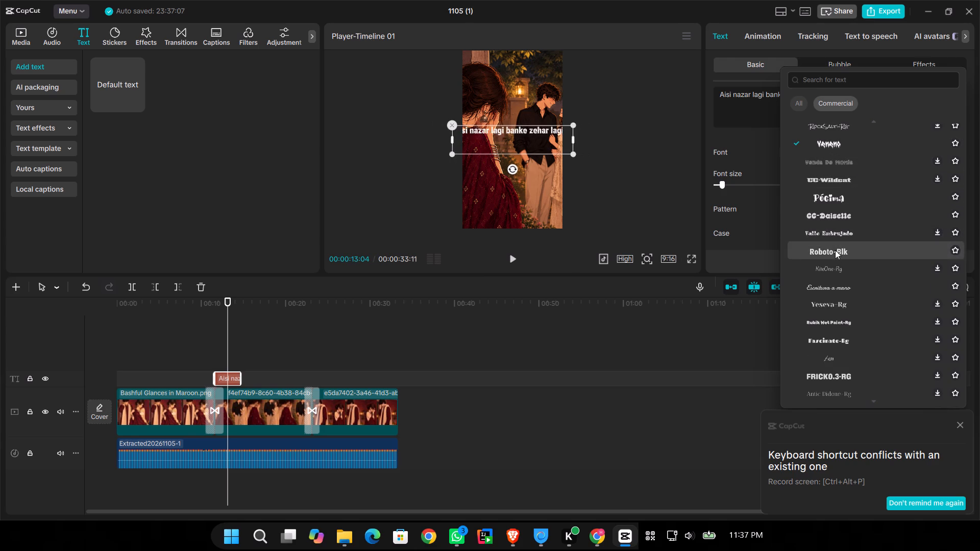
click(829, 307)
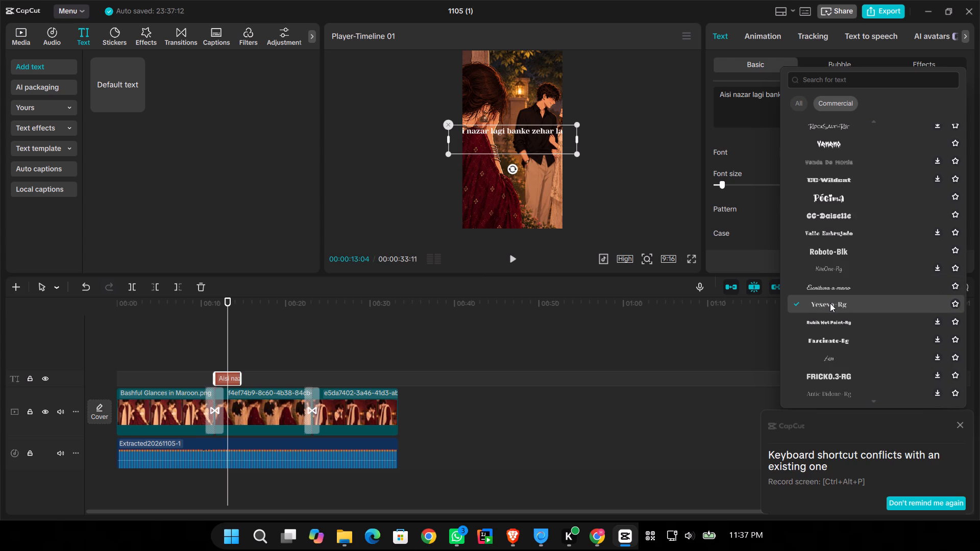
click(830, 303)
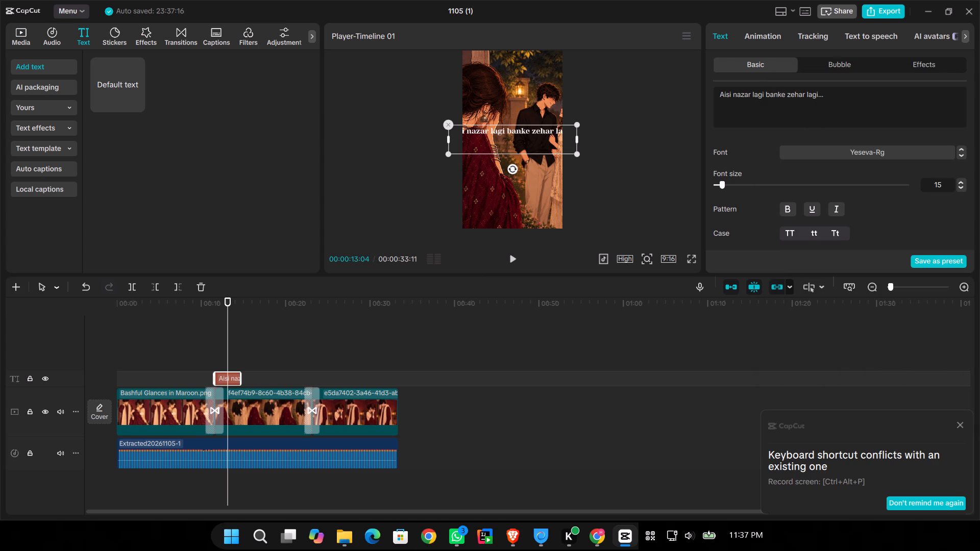
Cut "banke zehar lagi..." from the lyric text and move the remaining "Aisi nazar lagi" up to the man's chest.
drag(765, 95, 836, 121)
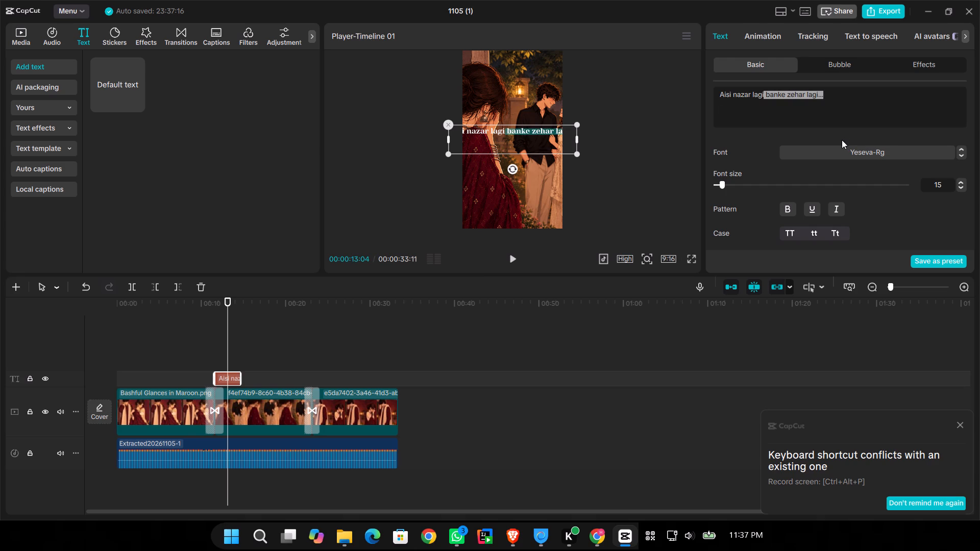
key(ctrl+x)
click(841, 140)
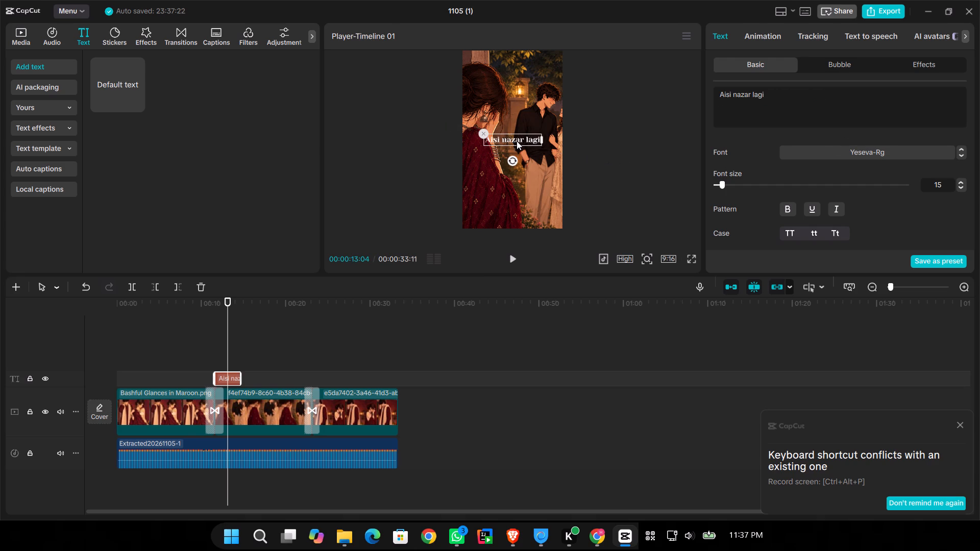
drag(517, 138, 526, 117)
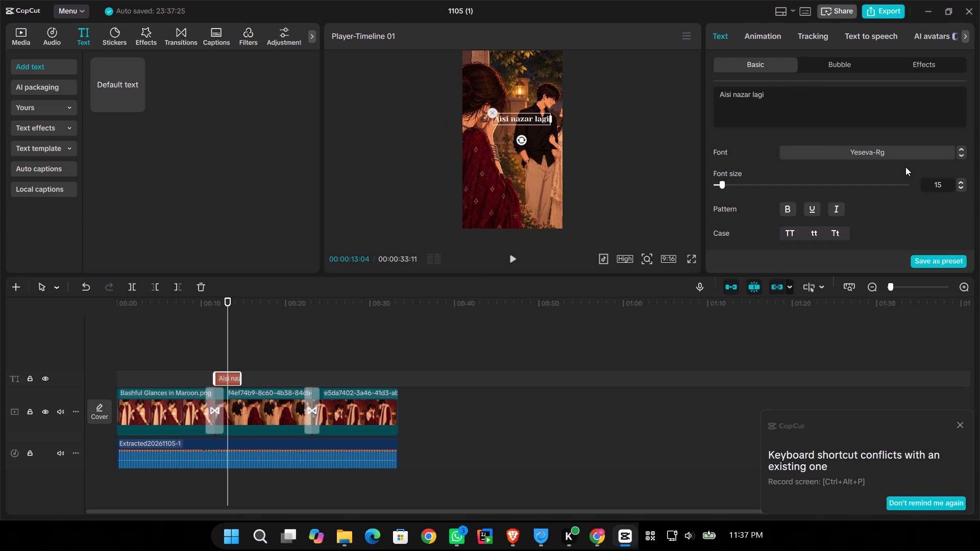
Expand the preset styles and apply the white text style with a yellow glow to the lyric.
scroll(864, 195, down, 3)
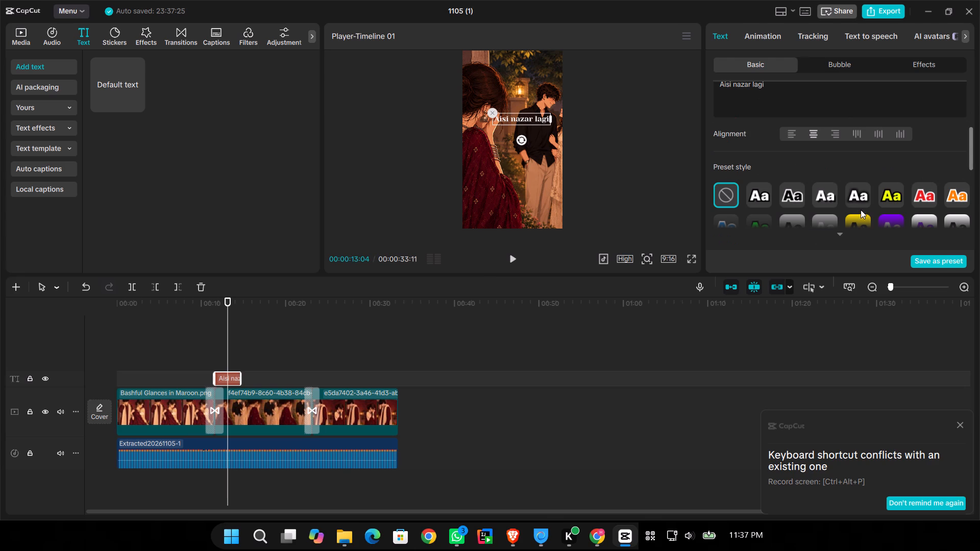
click(843, 232)
scroll(867, 222, down, 2)
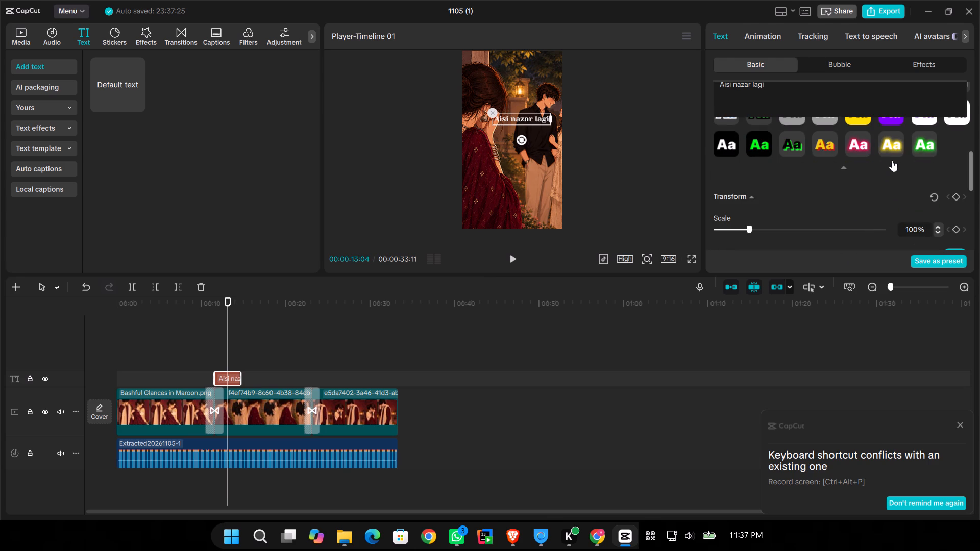
click(892, 144)
Change the lyric text's glow colour to amber orange and check the result in full screen.
scroll(847, 183, down, 6)
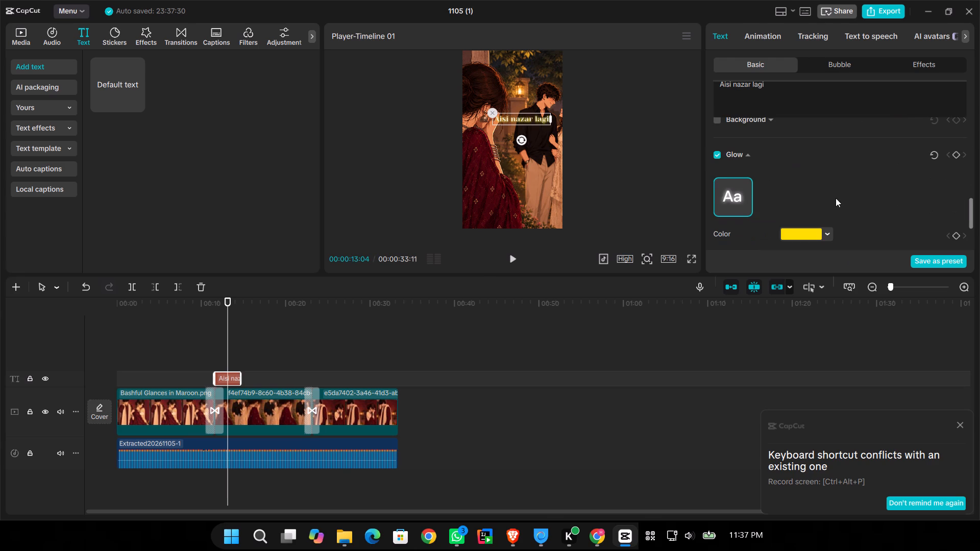
click(825, 231)
drag(782, 256, 714, 244)
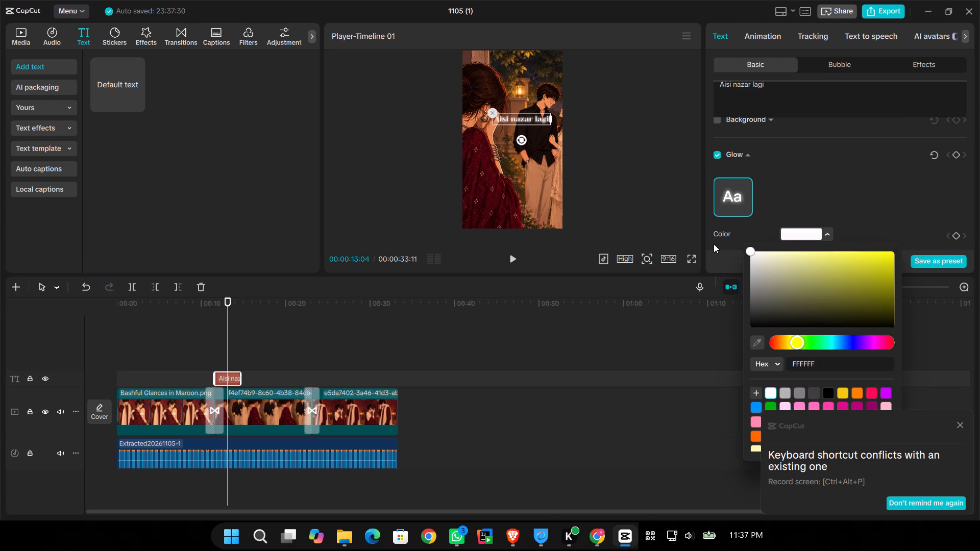
drag(714, 244, 713, 243)
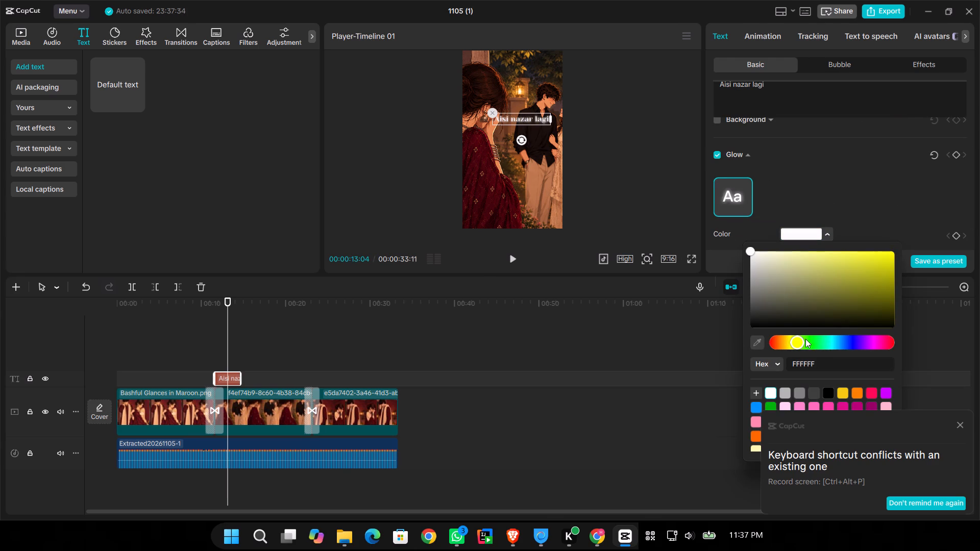
click(795, 339)
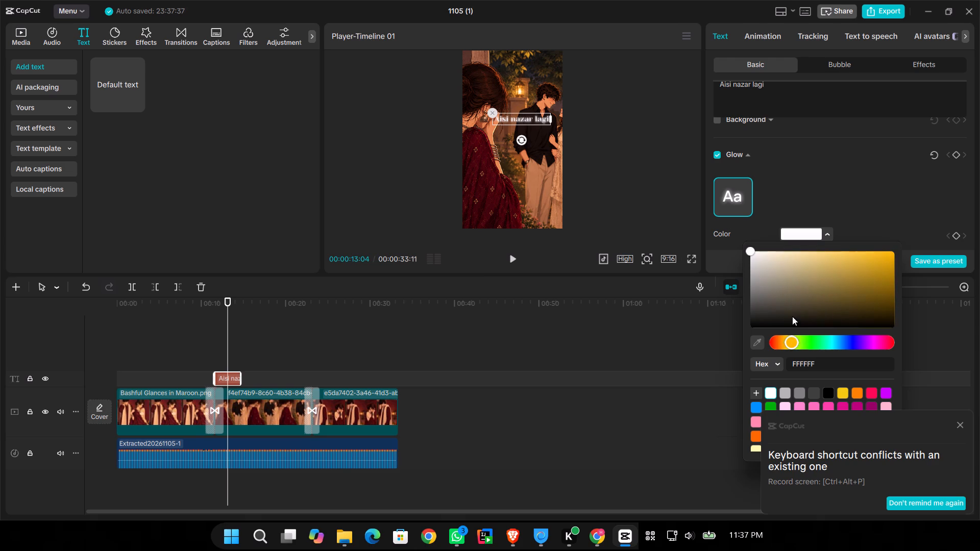
double_click(790, 335)
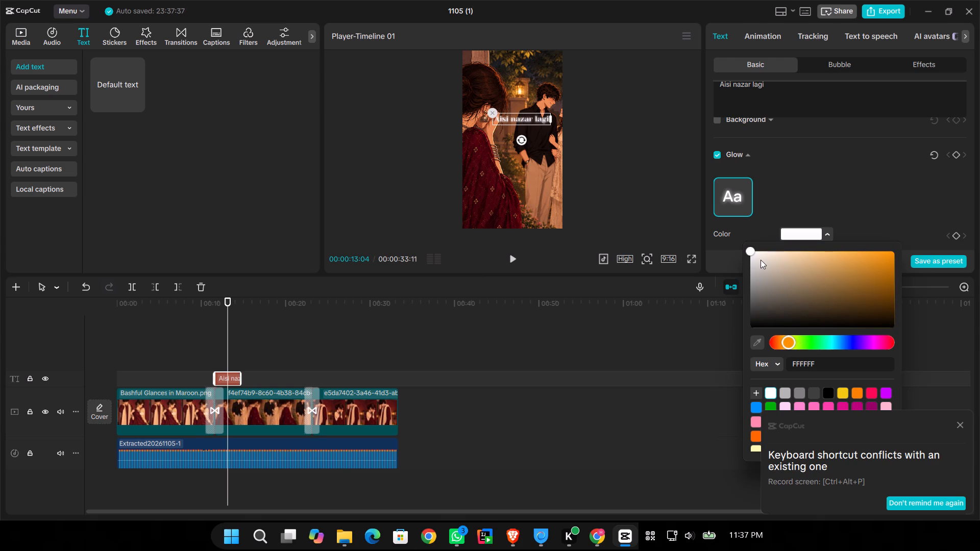
drag(761, 260, 899, 257)
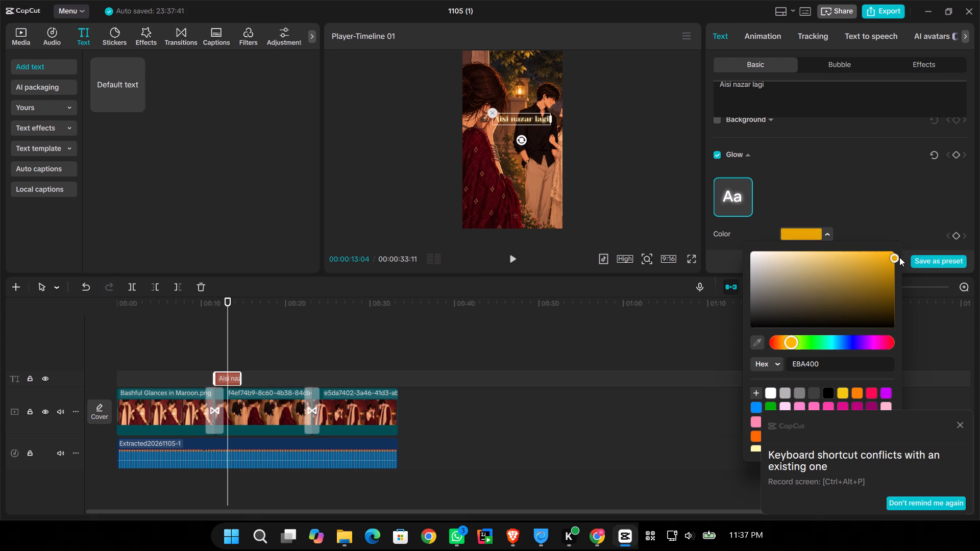
drag(899, 257, 900, 256)
click(693, 260)
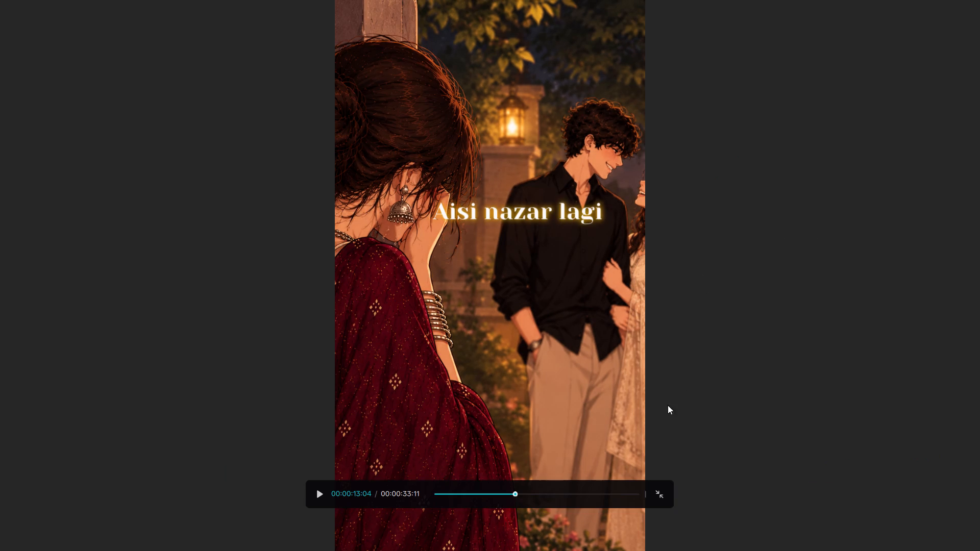
click(656, 497)
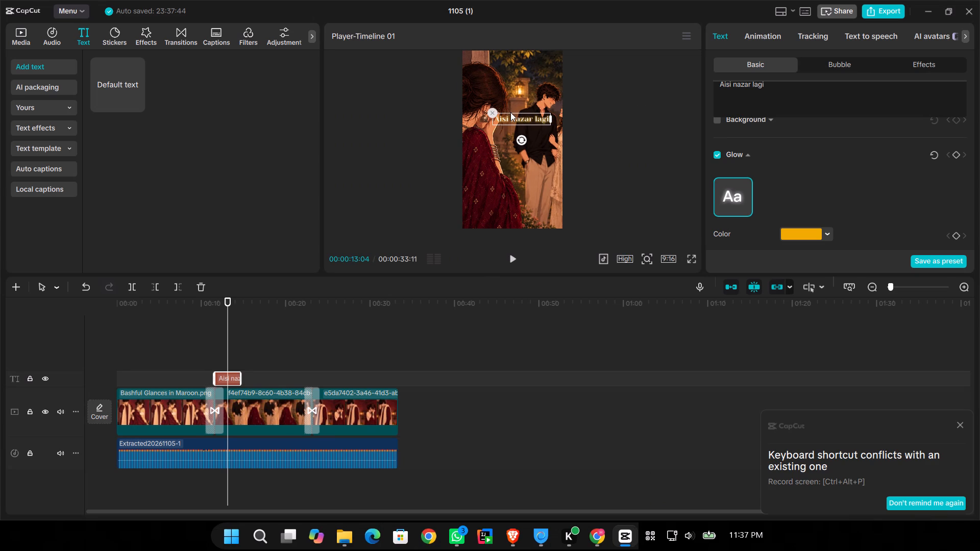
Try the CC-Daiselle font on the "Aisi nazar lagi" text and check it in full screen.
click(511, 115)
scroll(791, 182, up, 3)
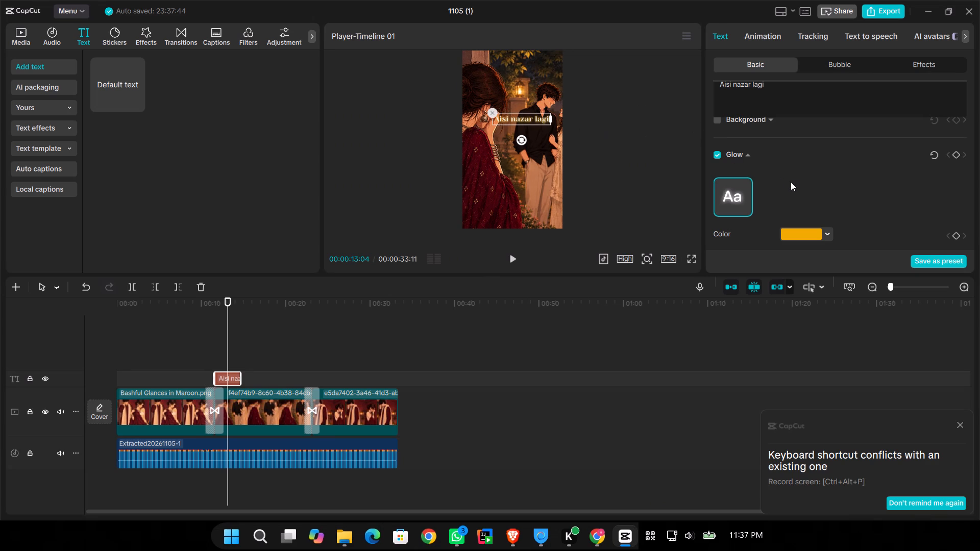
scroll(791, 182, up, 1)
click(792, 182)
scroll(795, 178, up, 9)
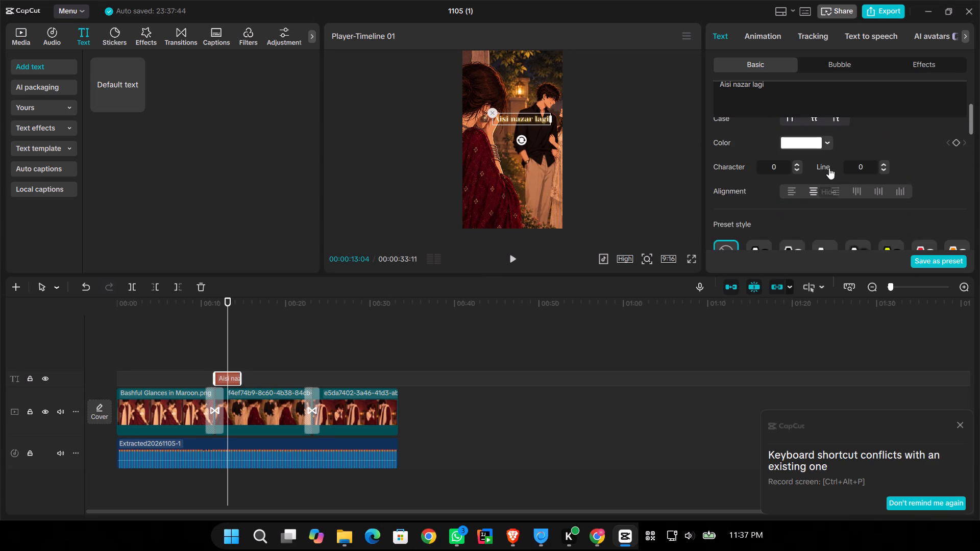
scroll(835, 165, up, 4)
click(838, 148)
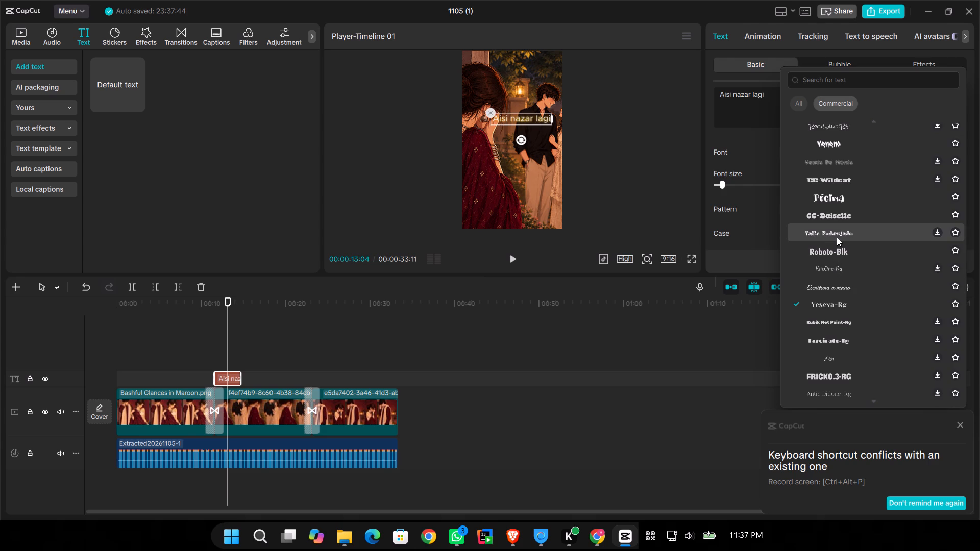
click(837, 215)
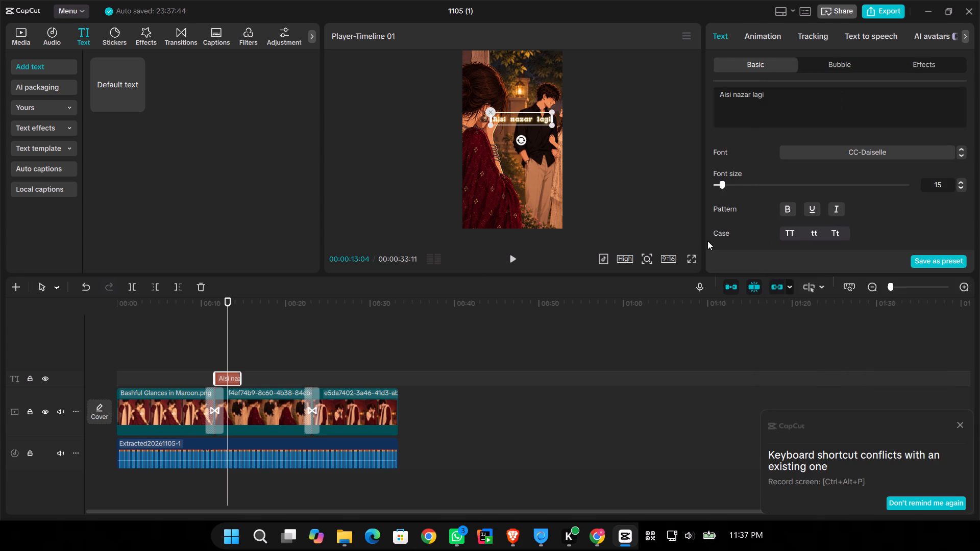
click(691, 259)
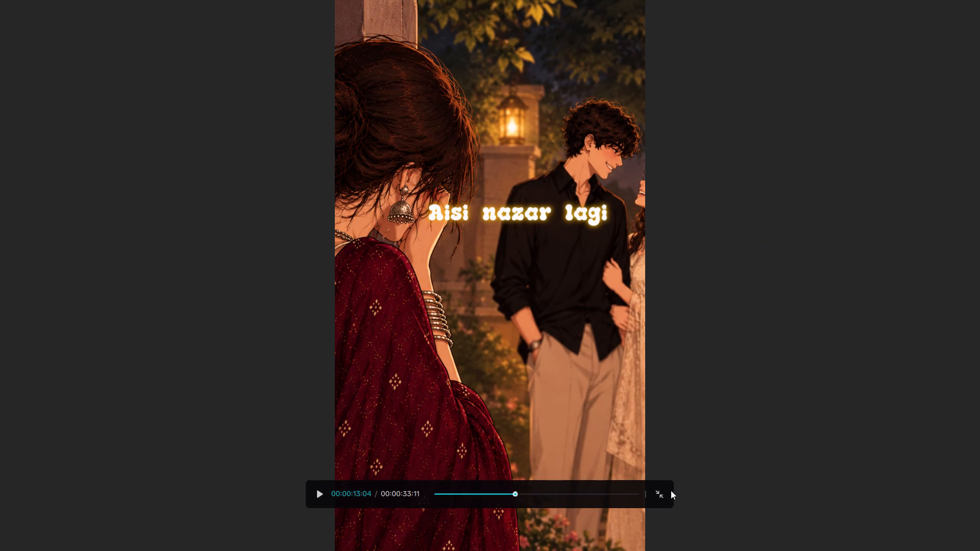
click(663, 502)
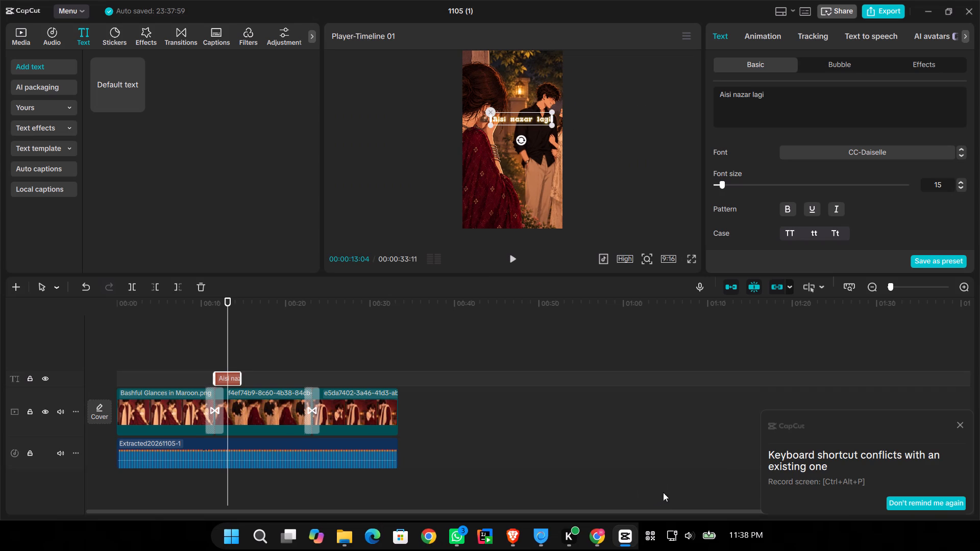
Set the lyric text's font to Rubik Wet Paint-Rg and check it in full screen.
click(826, 149)
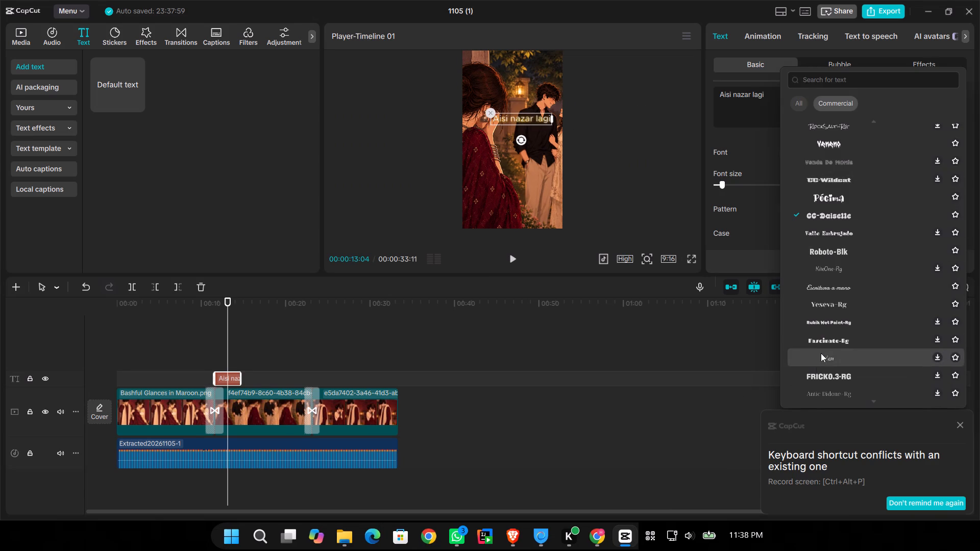
click(820, 322)
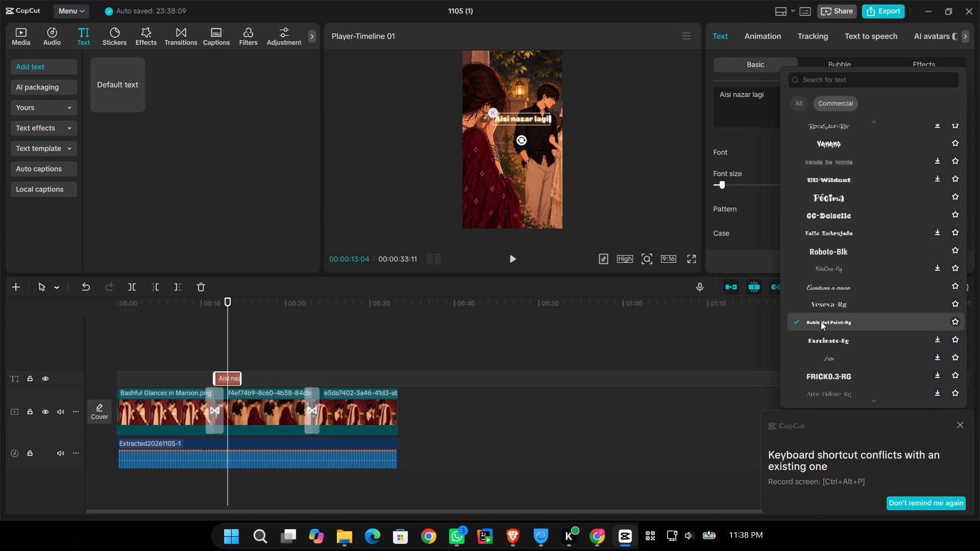
click(691, 263)
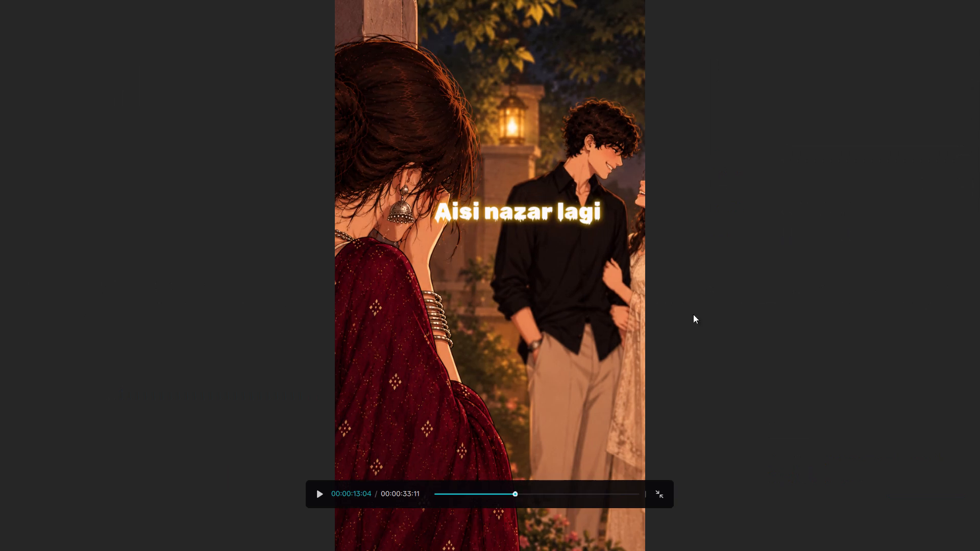
click(656, 492)
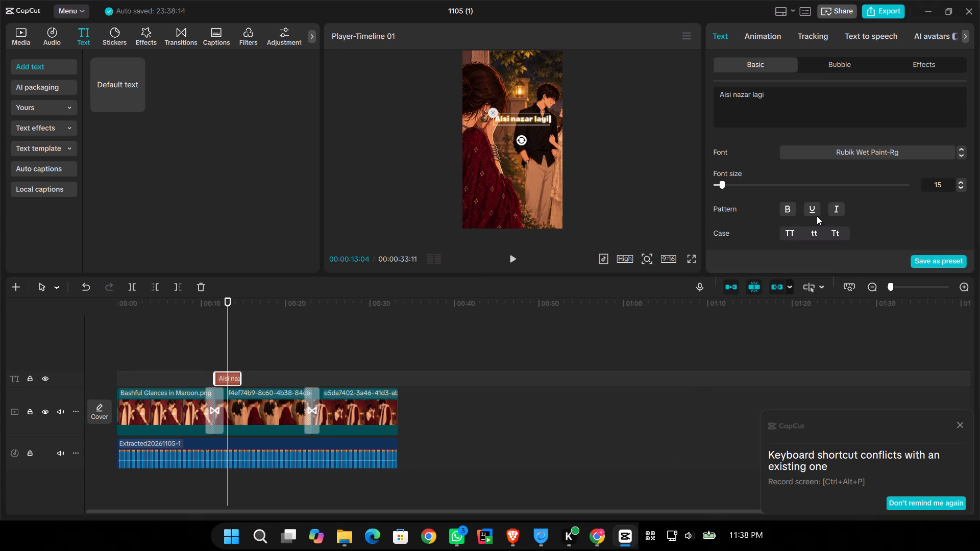
Set the lyric text's fill colour to pale pink F6DDDD and play it briefly in full screen from 00:00:13:04.
scroll(817, 216, down, 1)
click(825, 201)
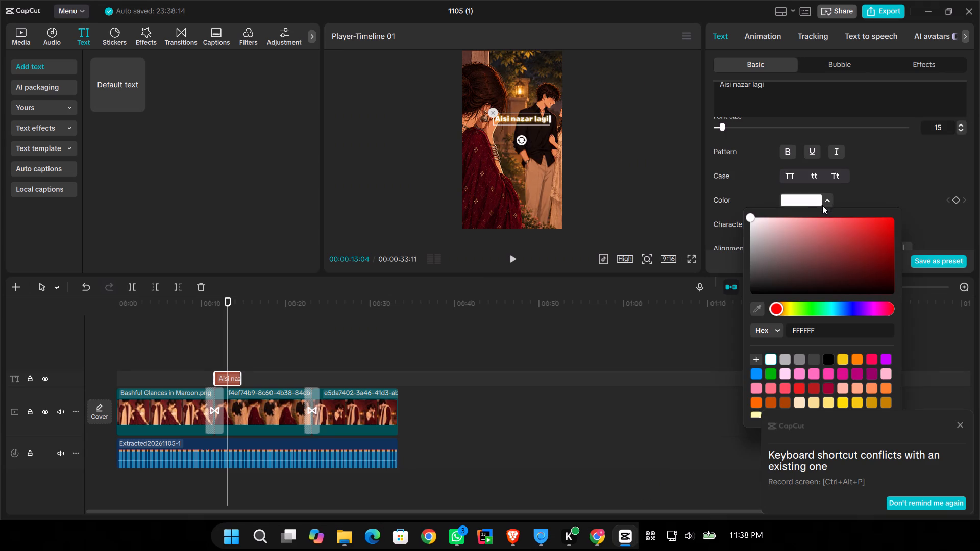
drag(761, 231, 769, 235)
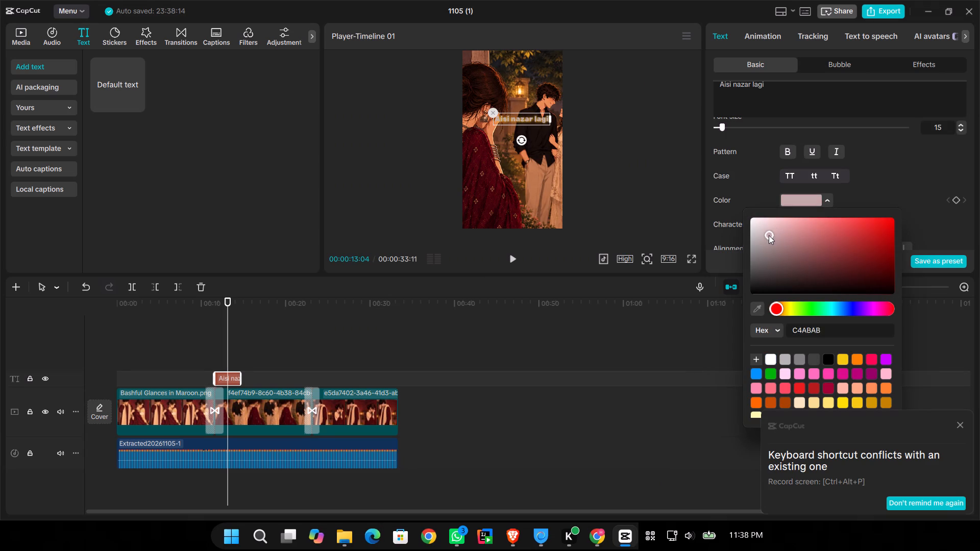
drag(769, 235, 738, 220)
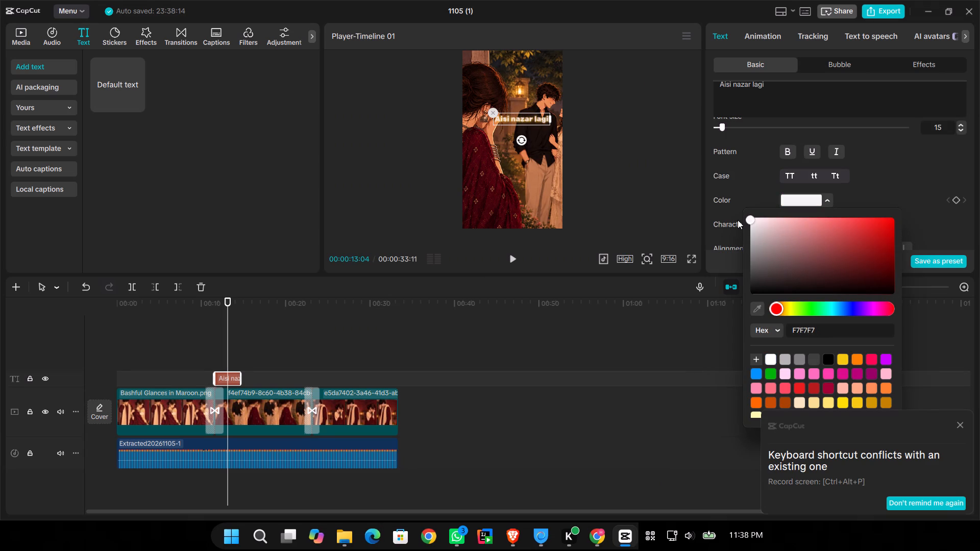
drag(738, 220, 771, 220)
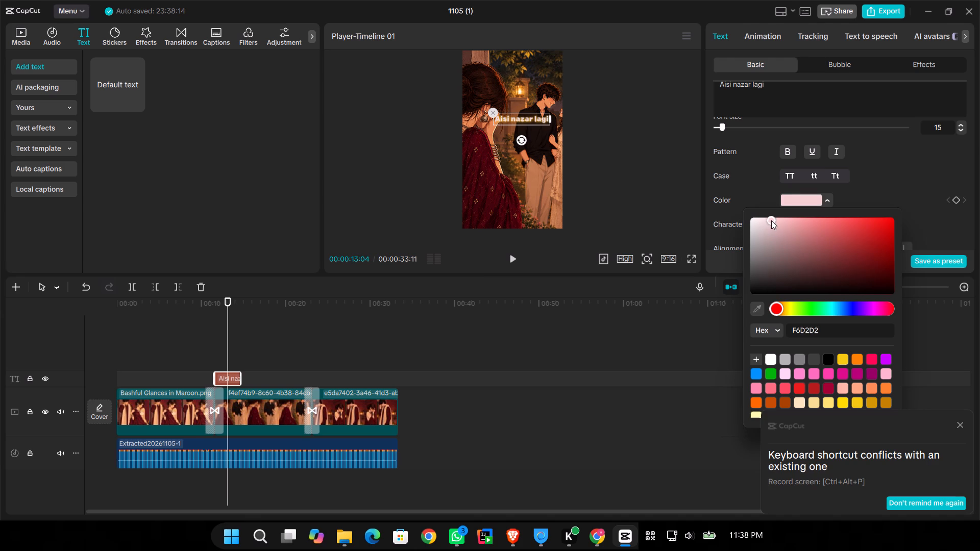
drag(771, 220, 765, 220)
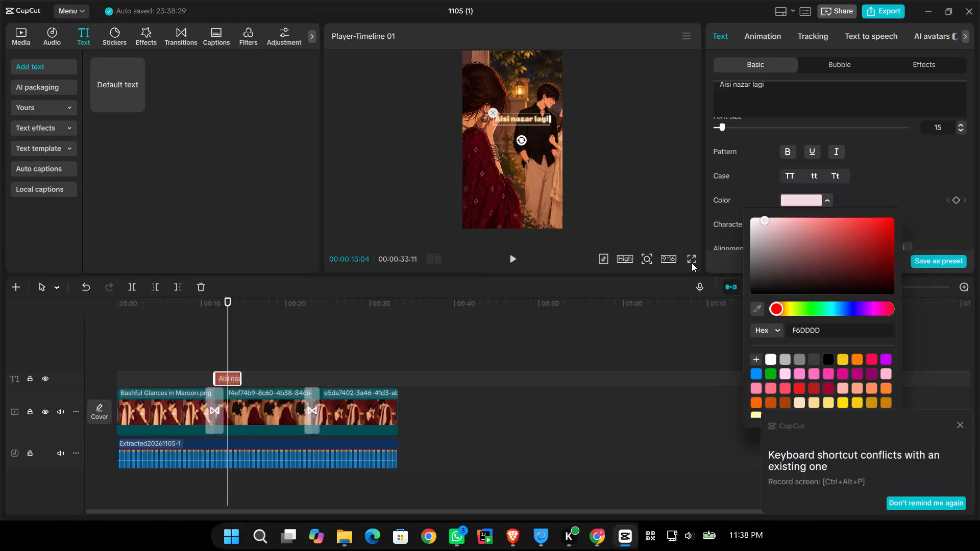
click(694, 262)
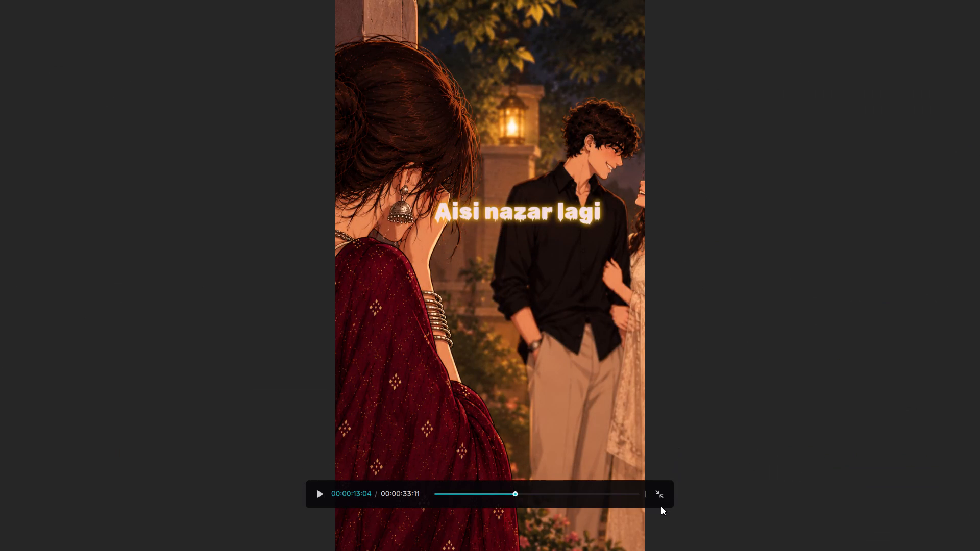
key(space)
key(space)
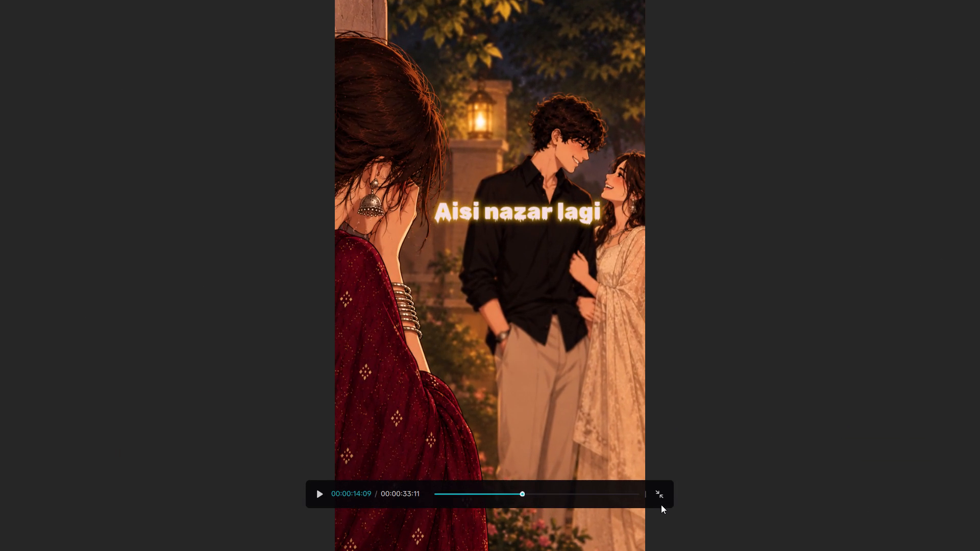
click(663, 500)
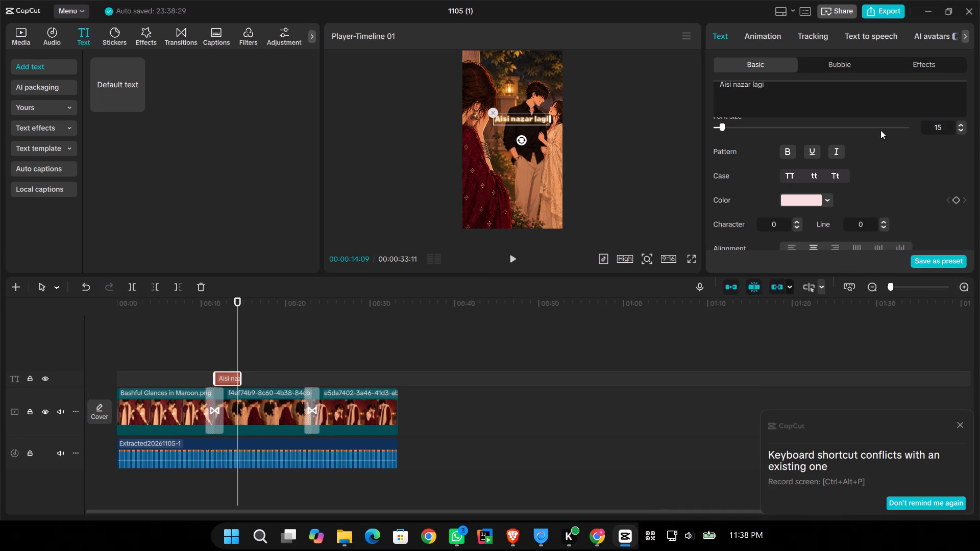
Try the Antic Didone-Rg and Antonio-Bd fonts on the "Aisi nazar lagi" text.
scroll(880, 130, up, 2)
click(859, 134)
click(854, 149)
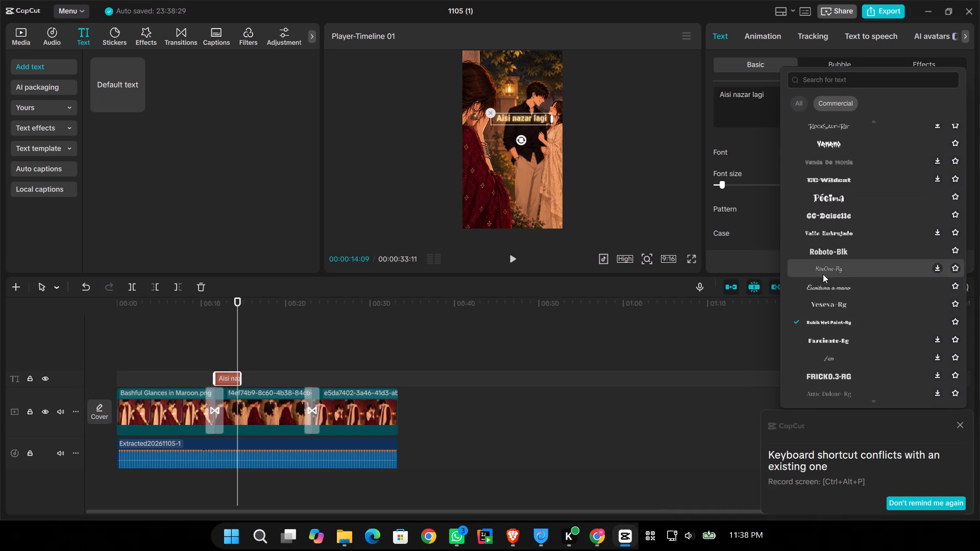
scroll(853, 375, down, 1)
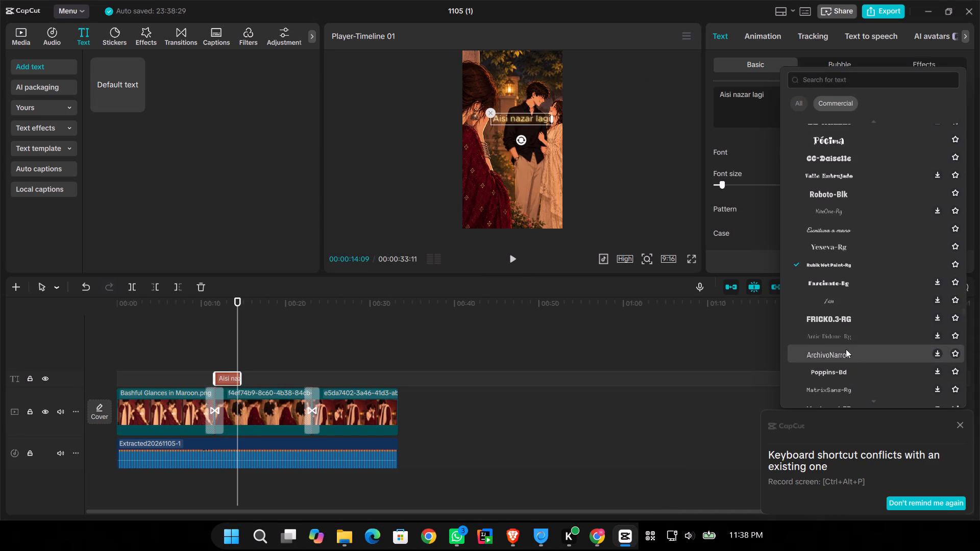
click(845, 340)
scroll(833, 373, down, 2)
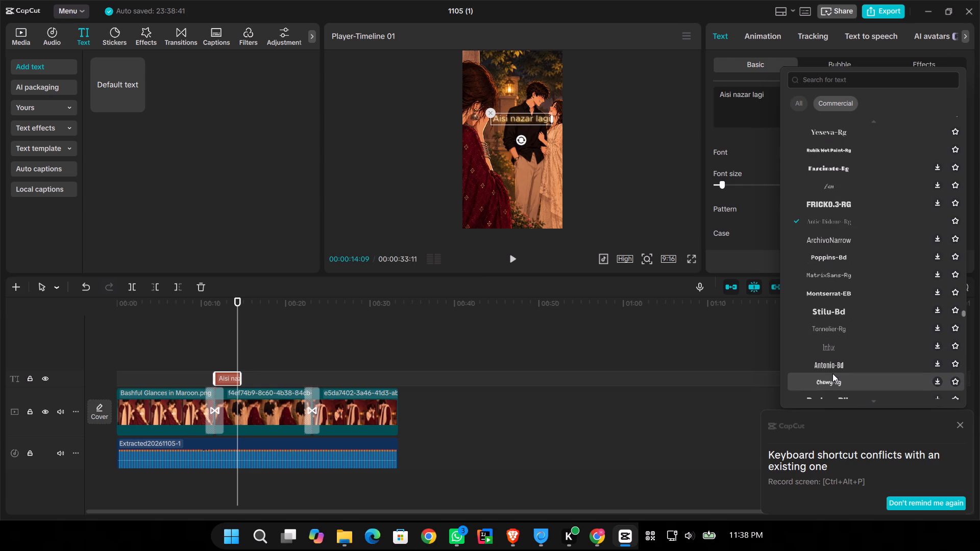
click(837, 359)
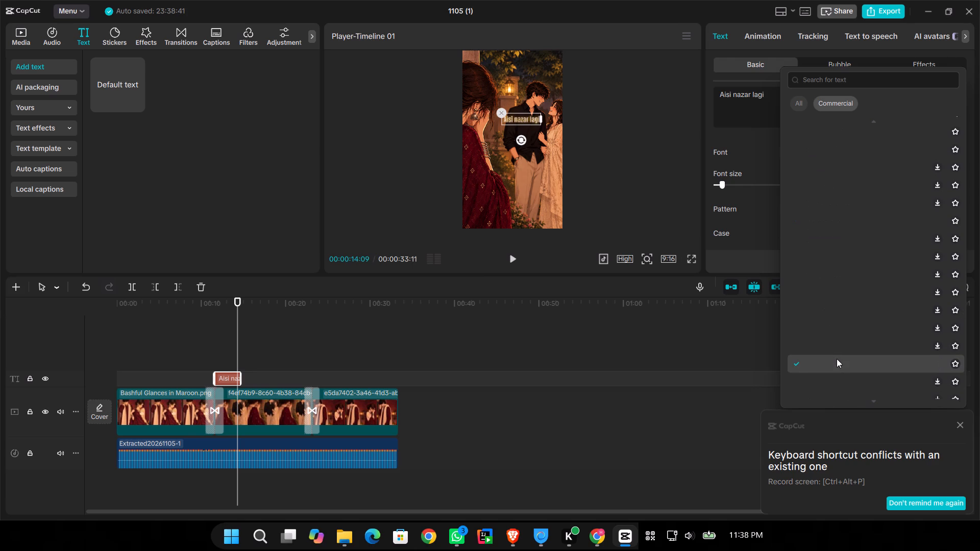
Set the lyric text's font to Chewy-Rg and play it briefly in full screen.
scroll(837, 359, down, 1)
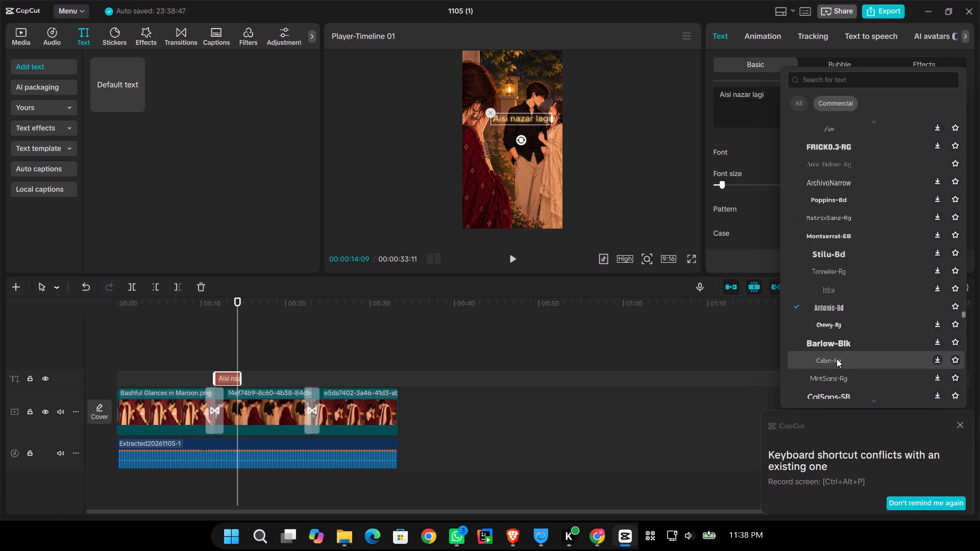
click(830, 323)
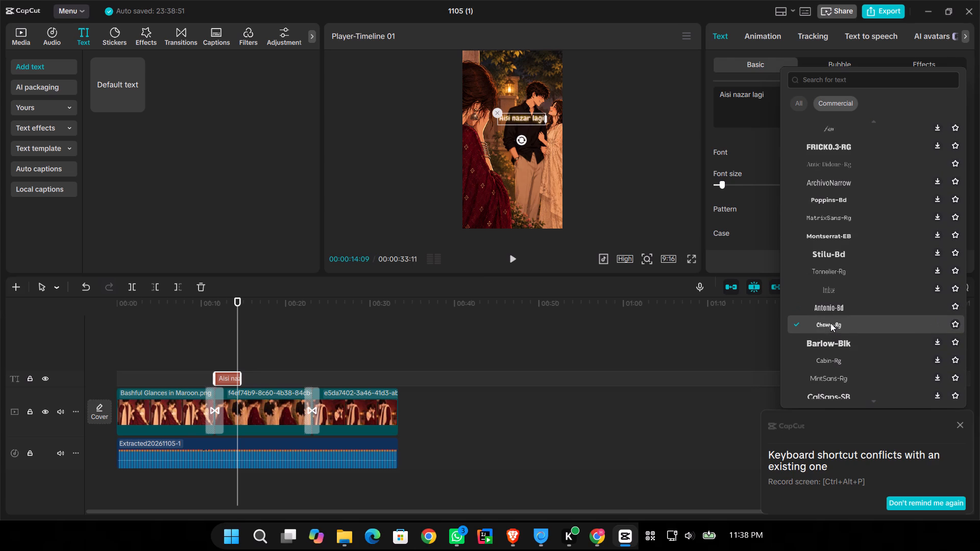
click(684, 258)
click(687, 257)
click(691, 261)
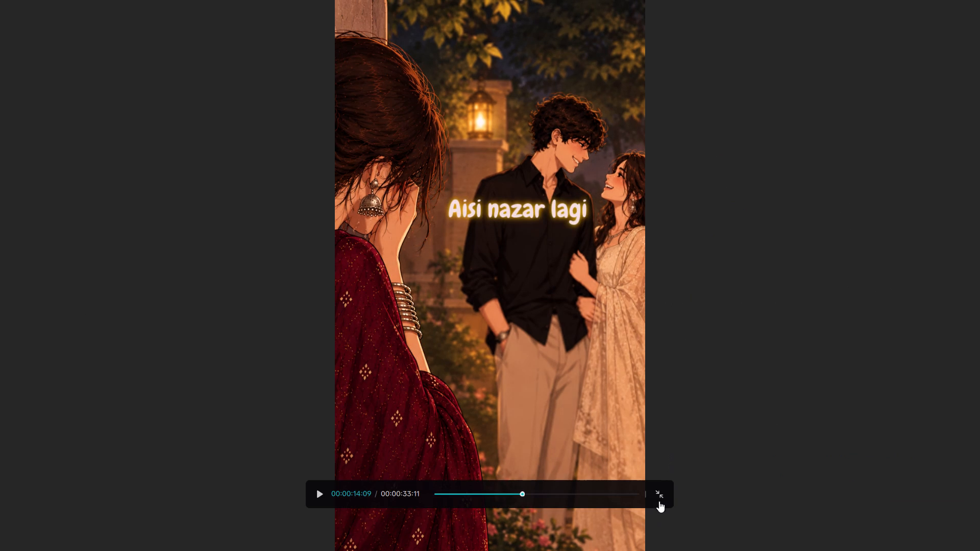
key(n)
key(space)
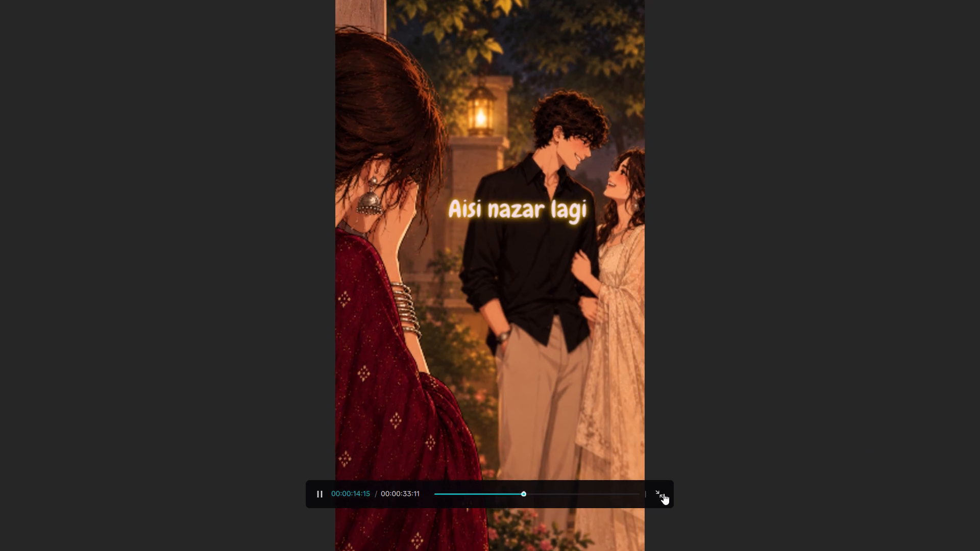
click(664, 493)
key(space)
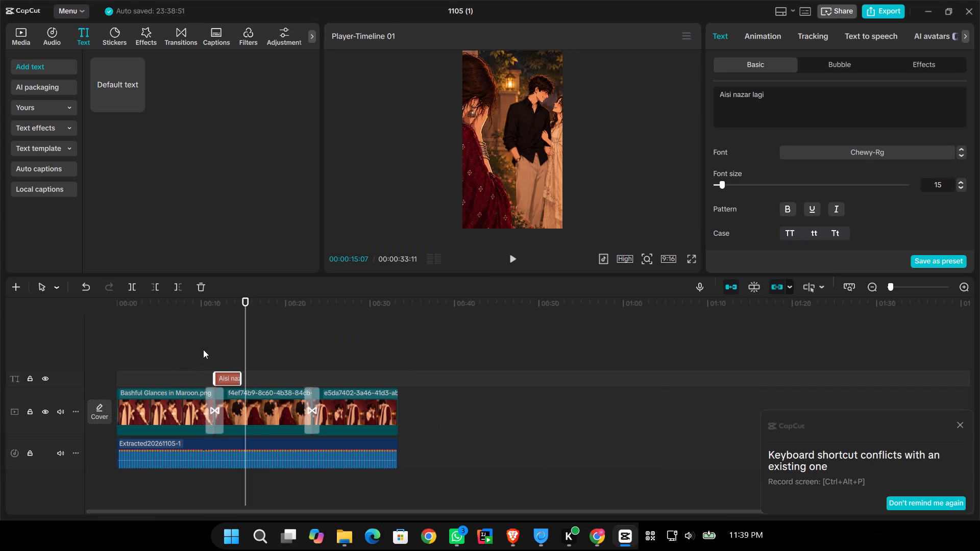
Move the "Aisi nazar lagi" text lower in the frame, to the man's waist level, and play the lyric section.
click(208, 346)
key(space)
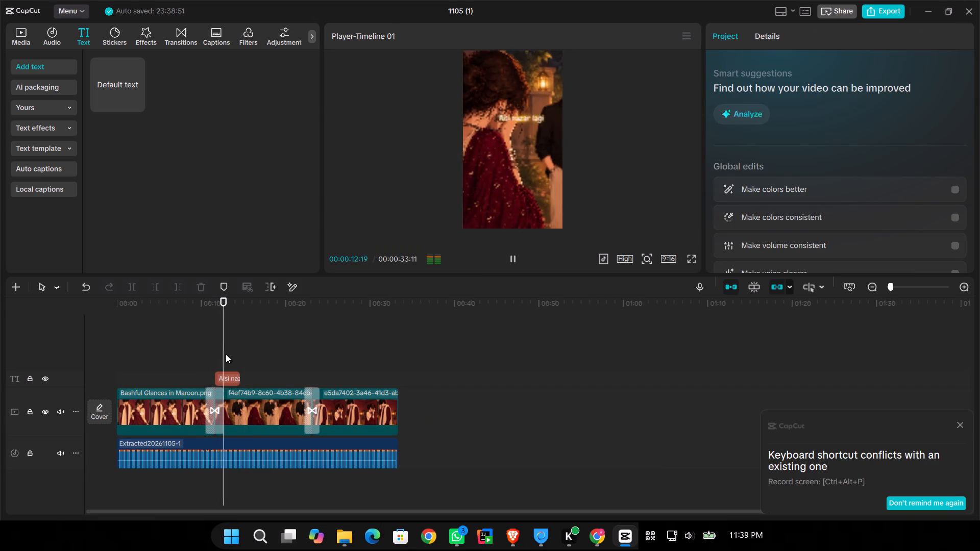
key(space)
drag(528, 119, 524, 120)
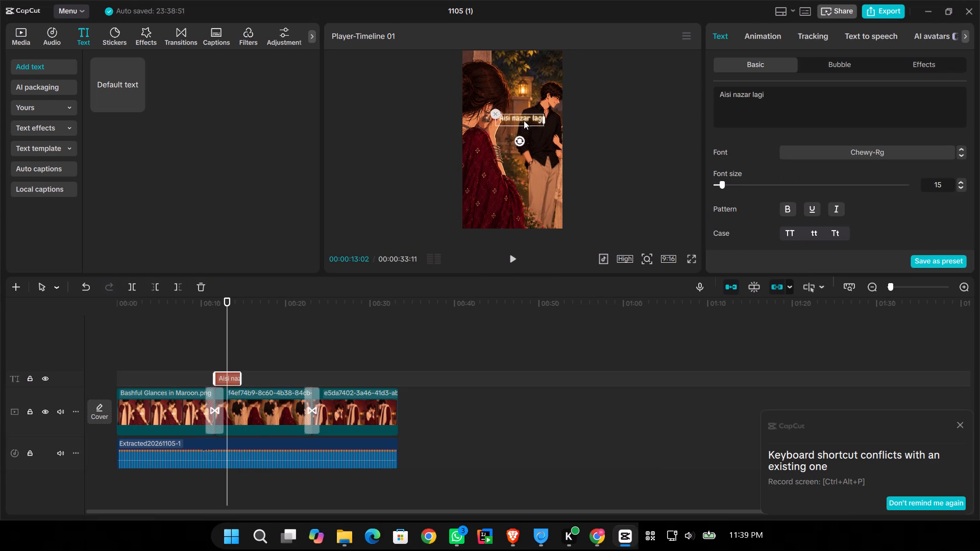
drag(524, 120, 533, 145)
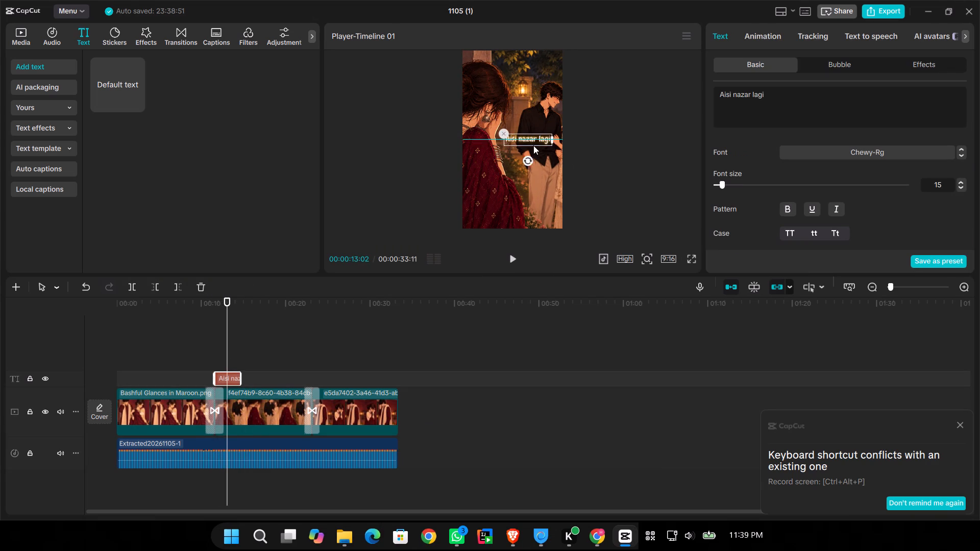
drag(533, 145, 533, 151)
key(space)
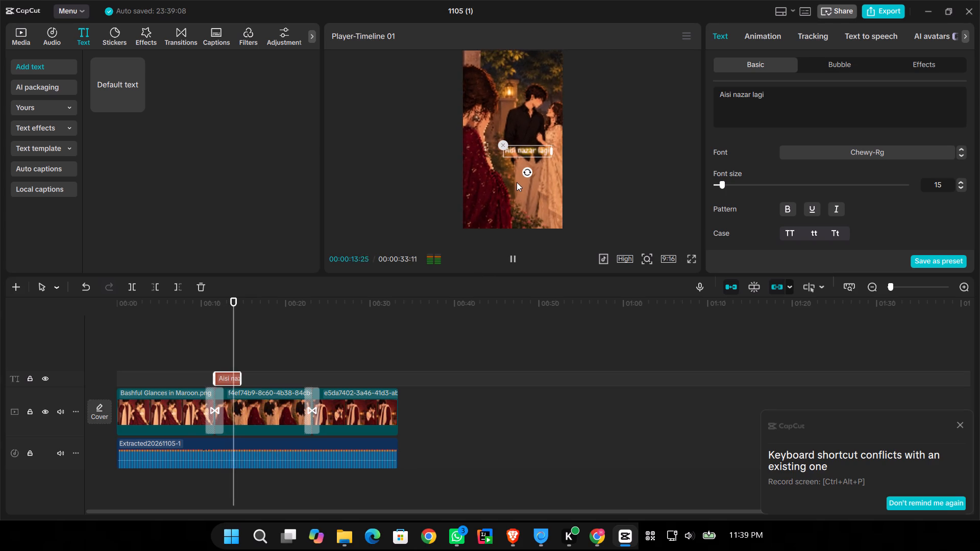
key(space)
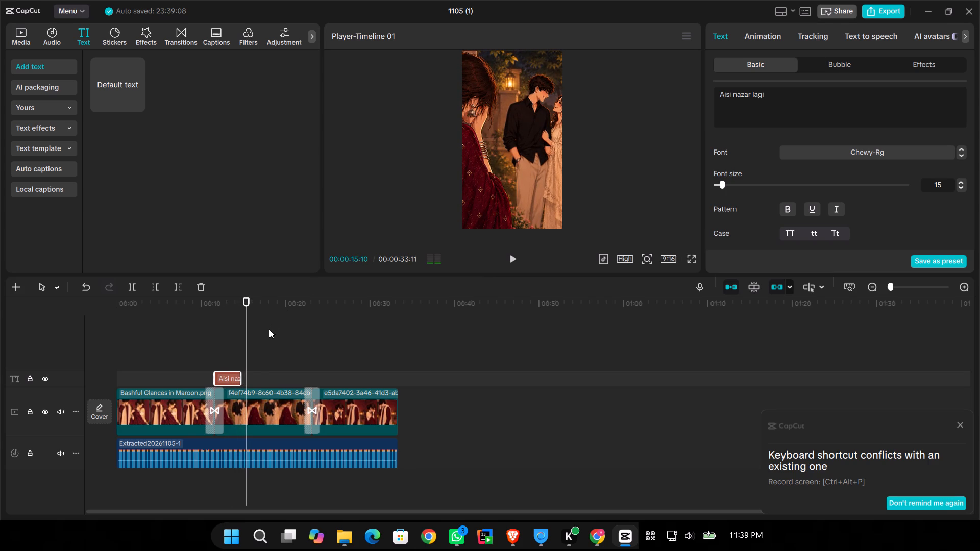
Duplicate the "Aisi nazar lagi" clip directly after itself on the same text track and replace its wording with "banke zehar lagi...".
click(243, 351)
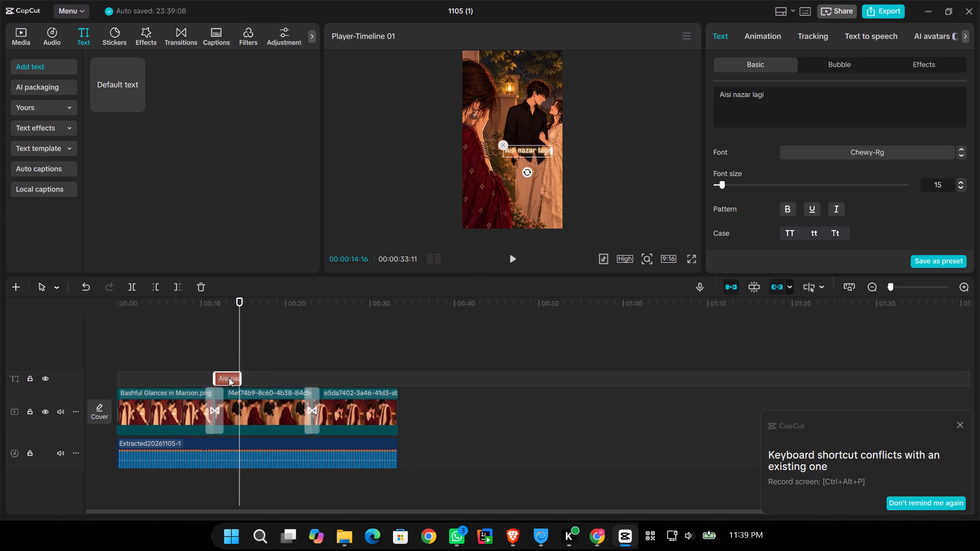
click(229, 378)
key(ctrl+c)
key(ctrl+v)
drag(252, 362, 254, 379)
drag(772, 96, 635, 84)
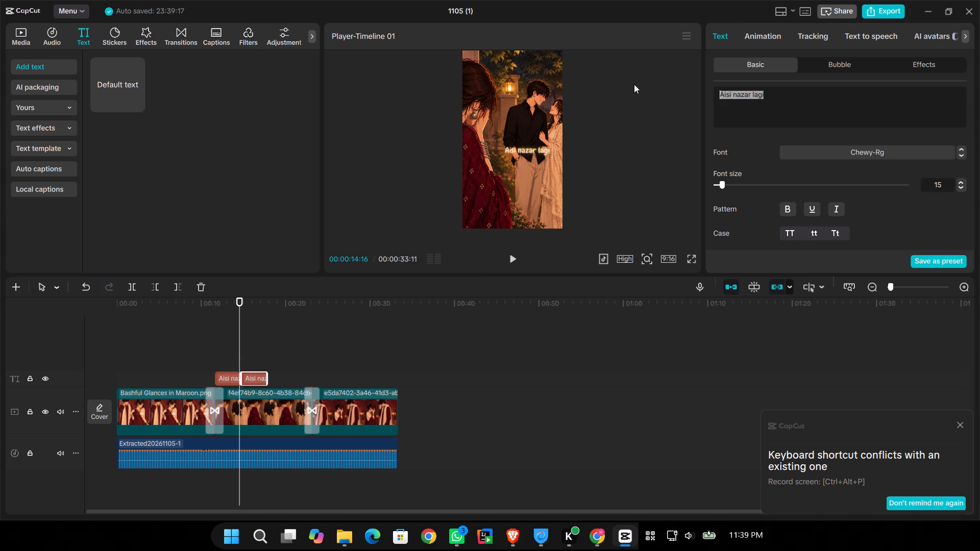
key(ctrl+v)
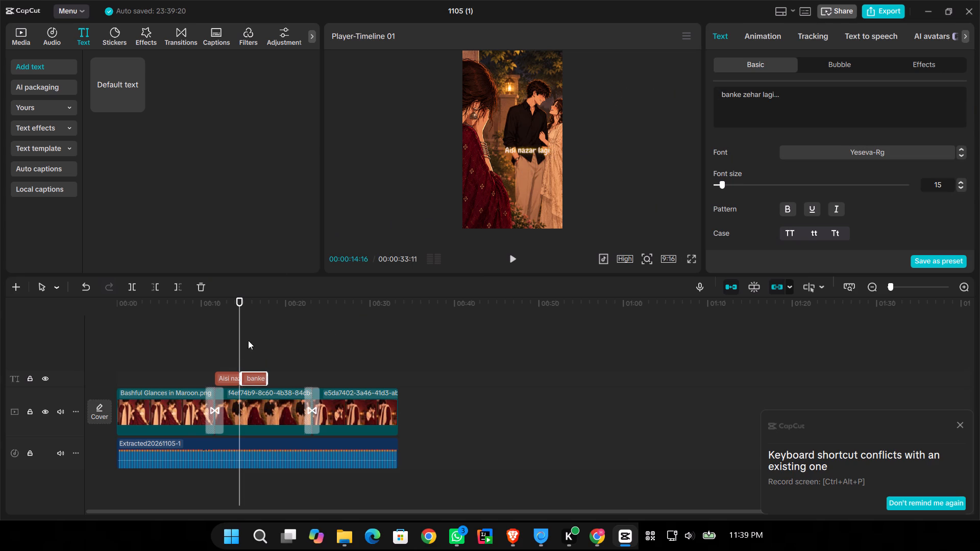
Play through the lyric clips to find where the line ends, and trim the "banke zehar lagi..." clip's end to about 00:00:17:12.
click(217, 347)
key(space)
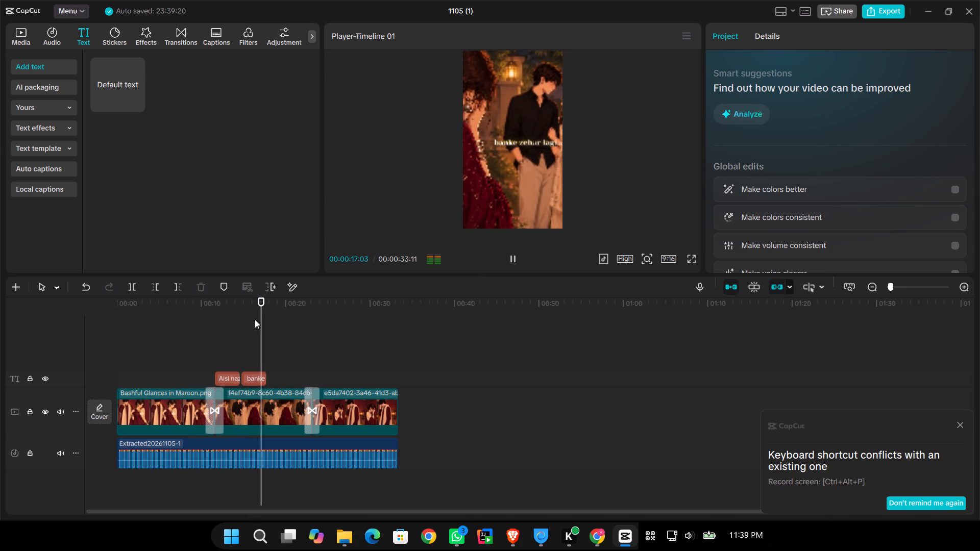
key(space)
key(space)
key(space)
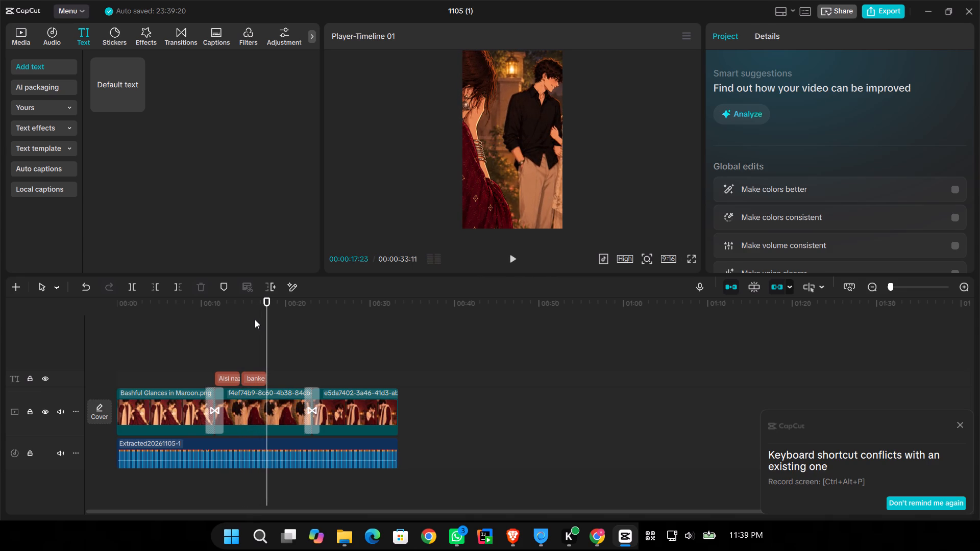
key(space)
key(space)
click(257, 358)
key(space)
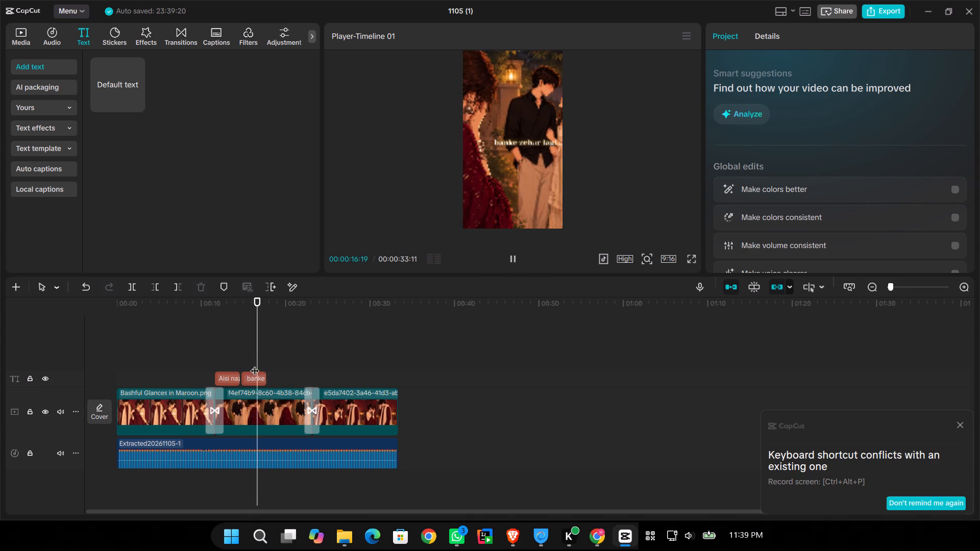
key(space)
click(254, 378)
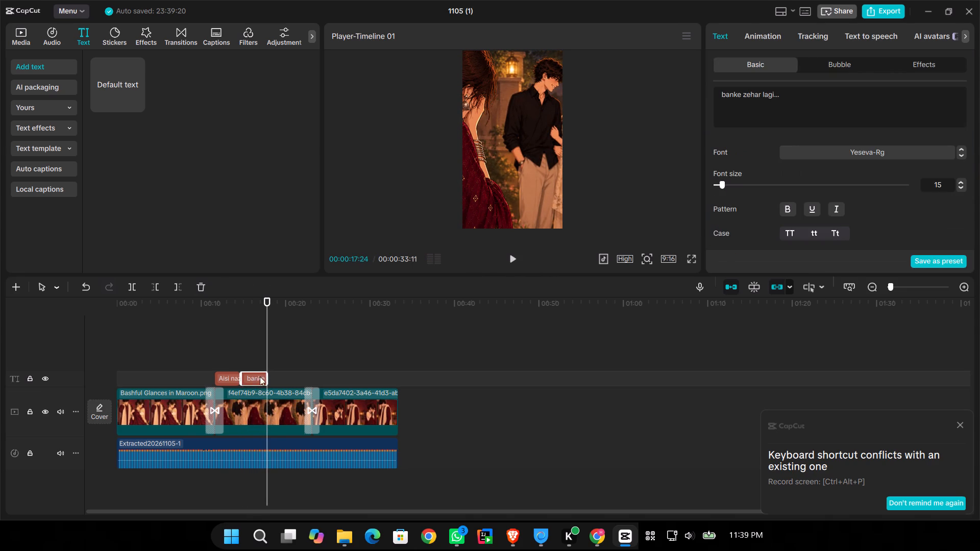
click(253, 348)
key(space)
key(space)
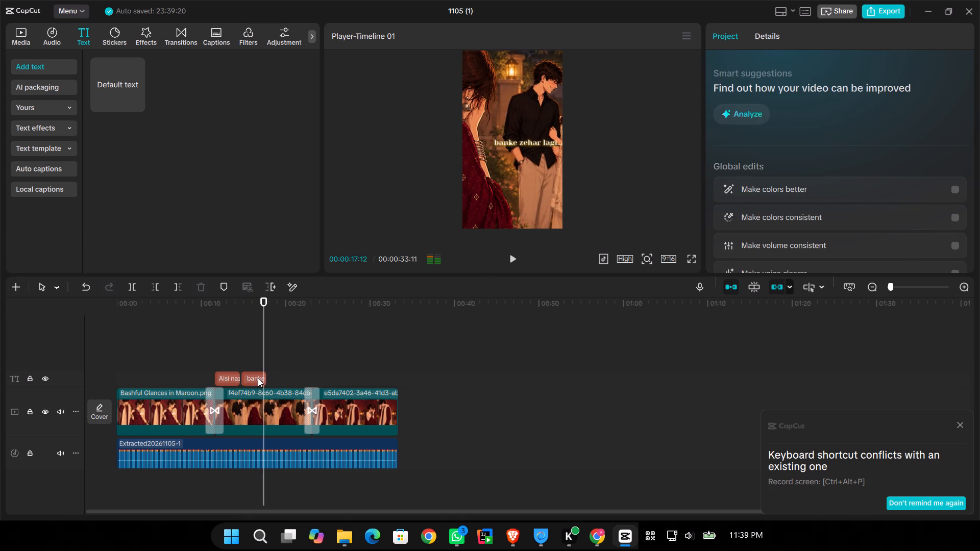
click(258, 378)
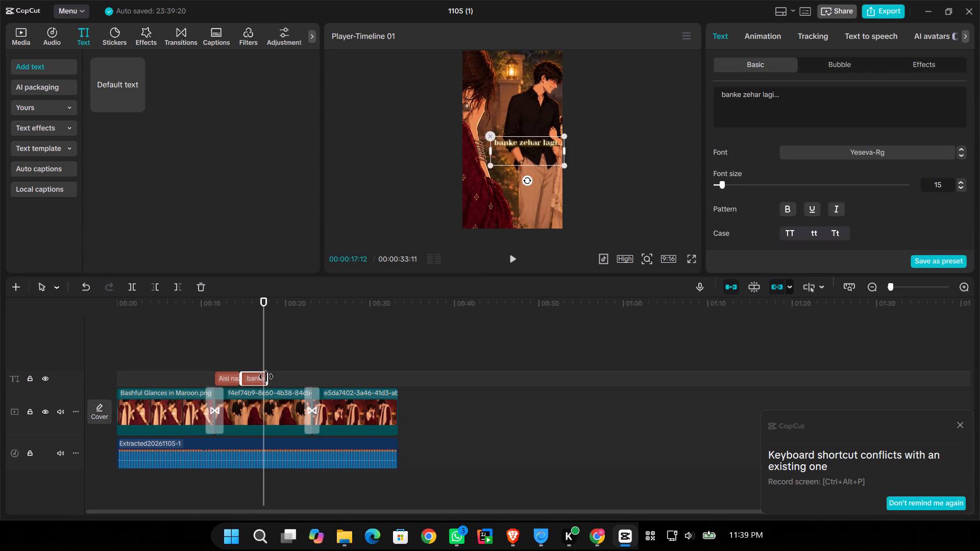
drag(267, 377, 261, 377)
Paste another copy of the "Aisi nazar lagi" text clip at 00:00:17:12, after the "banke zehar lagi..." clip.
key(ctrl+v)
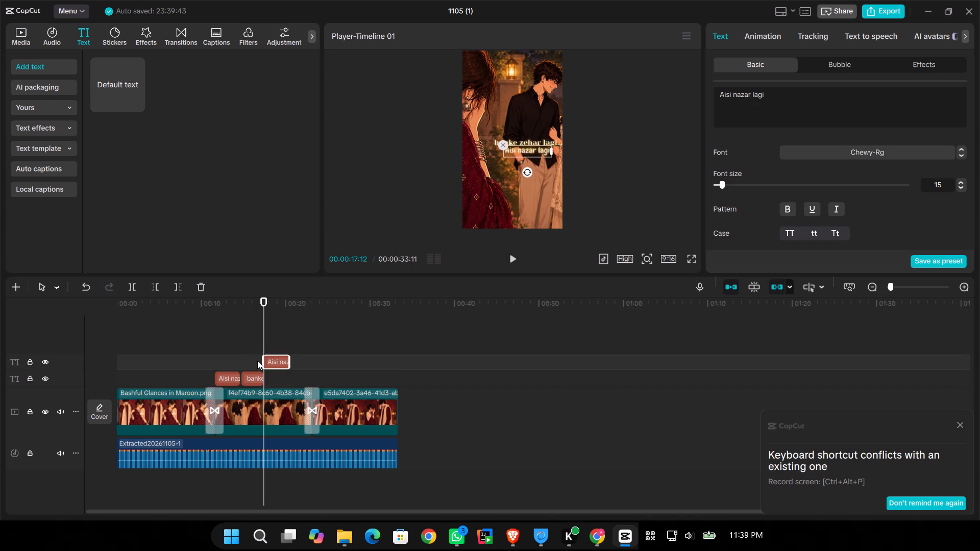
drag(272, 363, 271, 380)
drag(279, 361, 312, 366)
drag(303, 363, 271, 381)
Copy "Har pal fikar lagi" from the lyrics page in Brave, replace the new CapCut clip's text with it, and delete the pasted attribution lines.
click(623, 535)
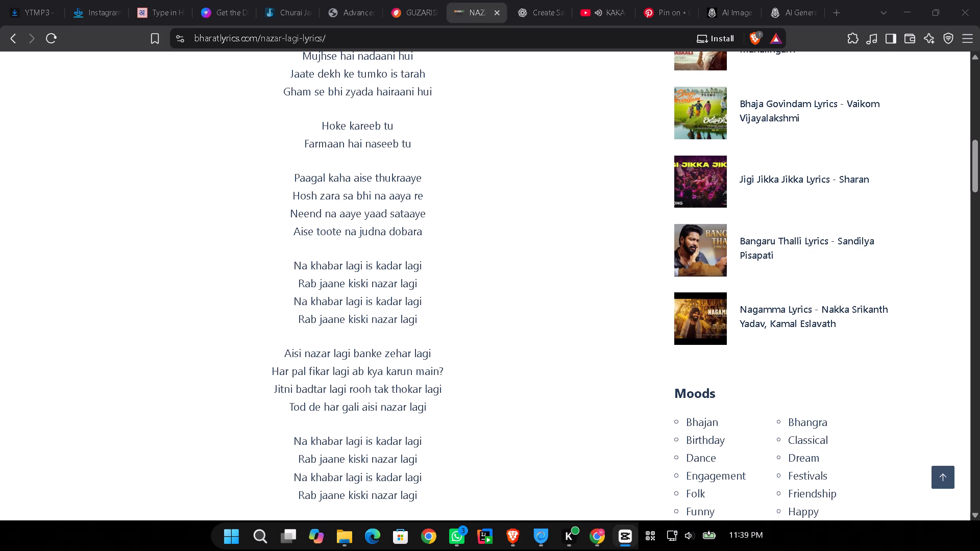
drag(349, 370, 324, 381)
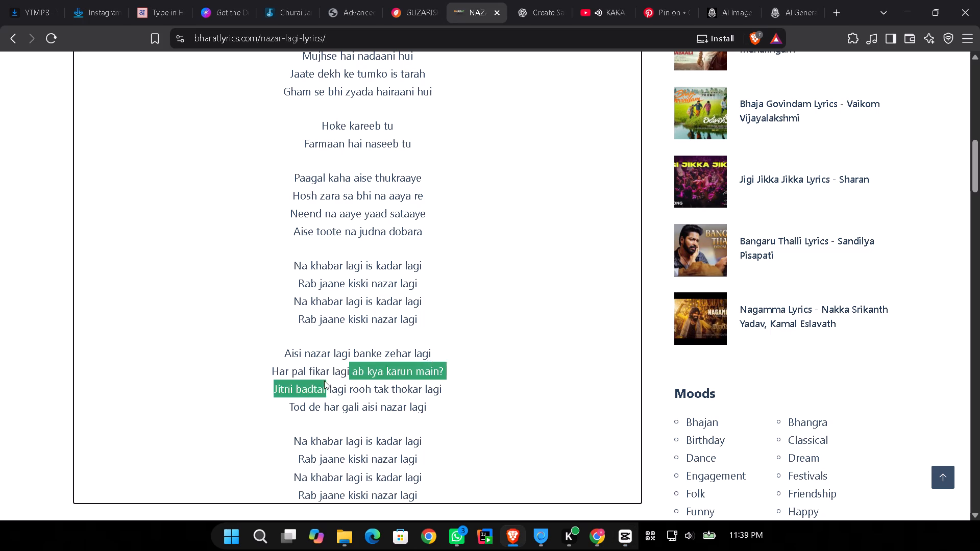
drag(324, 381, 271, 372)
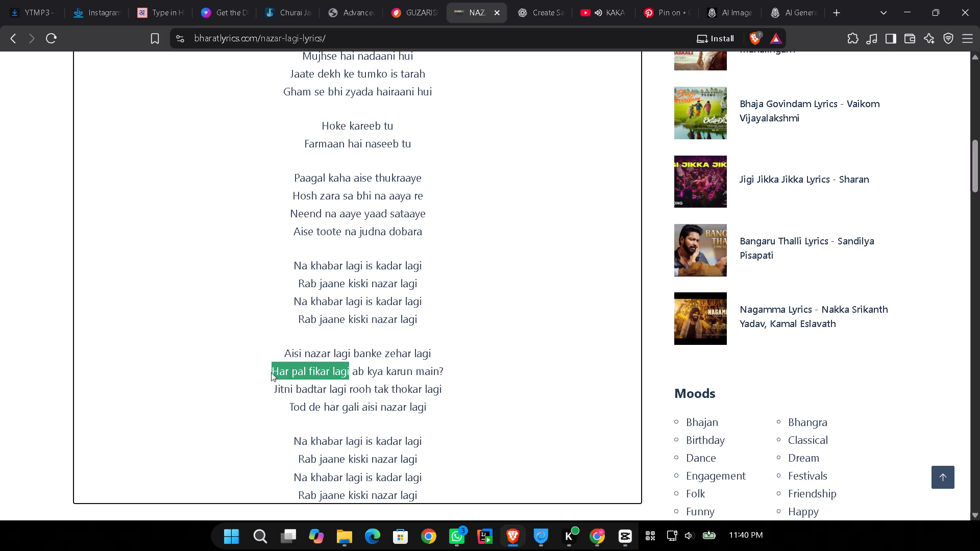
key(ctrl+c)
click(626, 541)
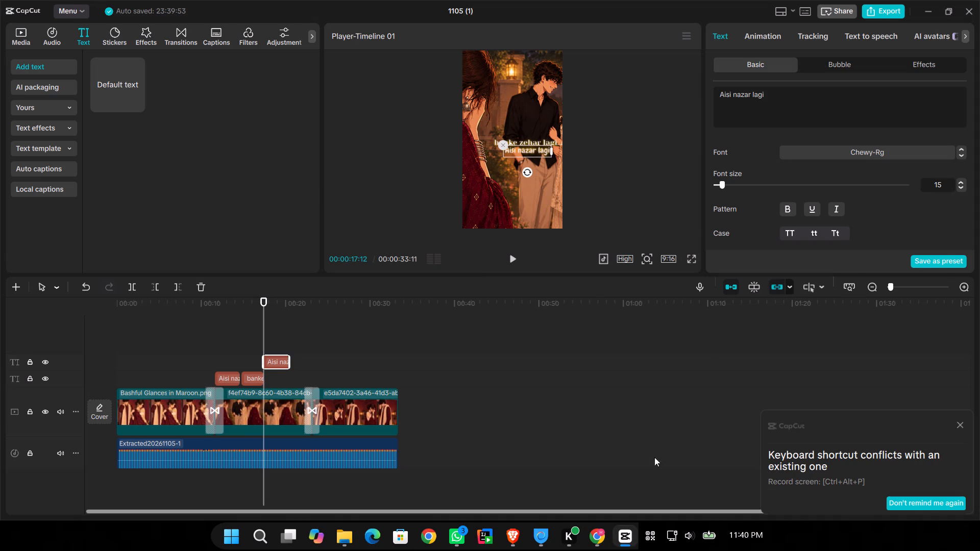
drag(794, 102, 681, 93)
key(ctrl+v)
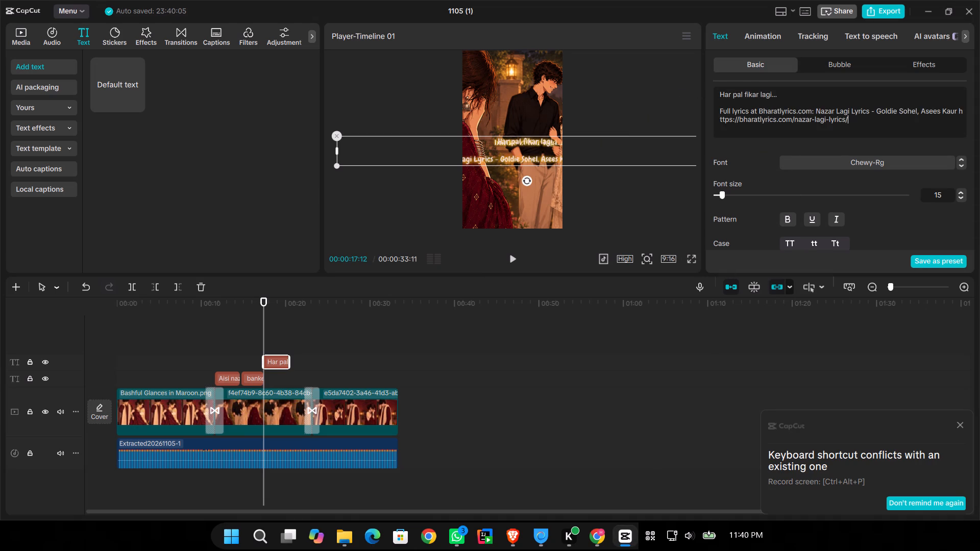
drag(850, 122, 718, 107)
key(BackSpace)
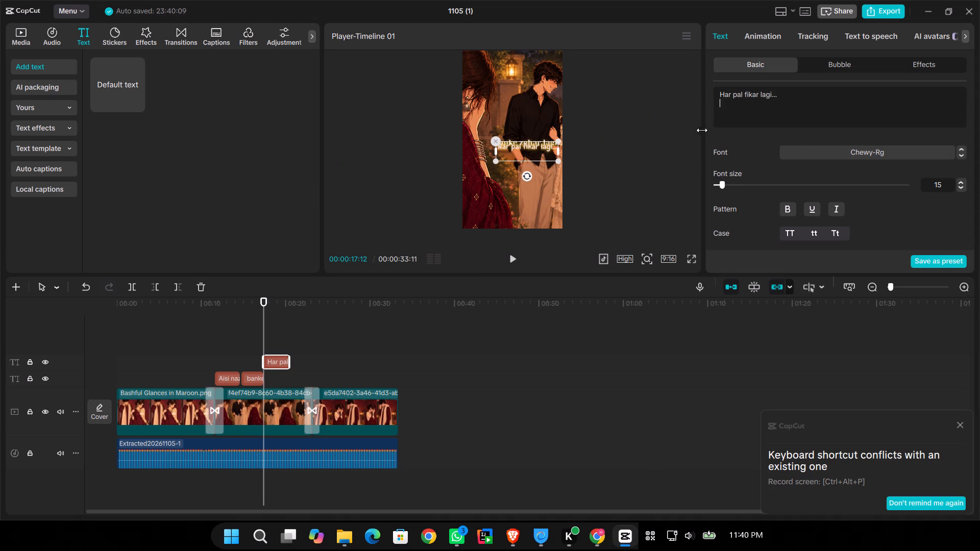
Play through the lyric clips to find where the line ends, and trim the "Har pal fikar lagi..." clip's end to about 00:00:20:07.
click(228, 336)
drag(226, 336, 208, 337)
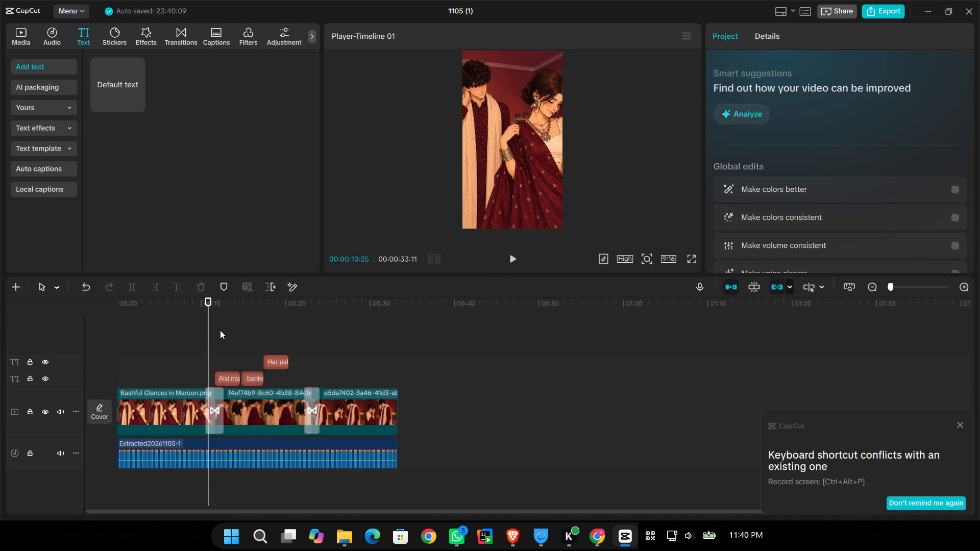
key(space)
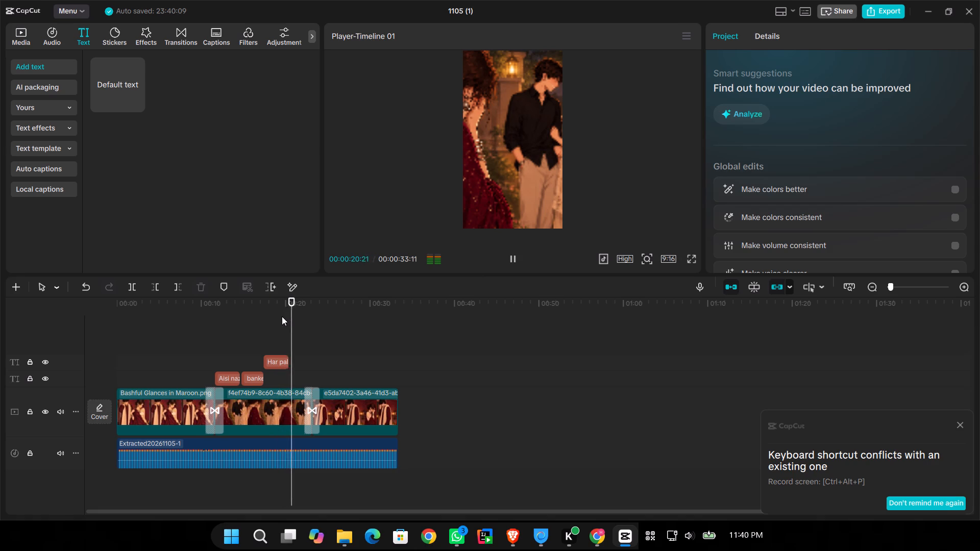
key(v)
click(265, 338)
key(space)
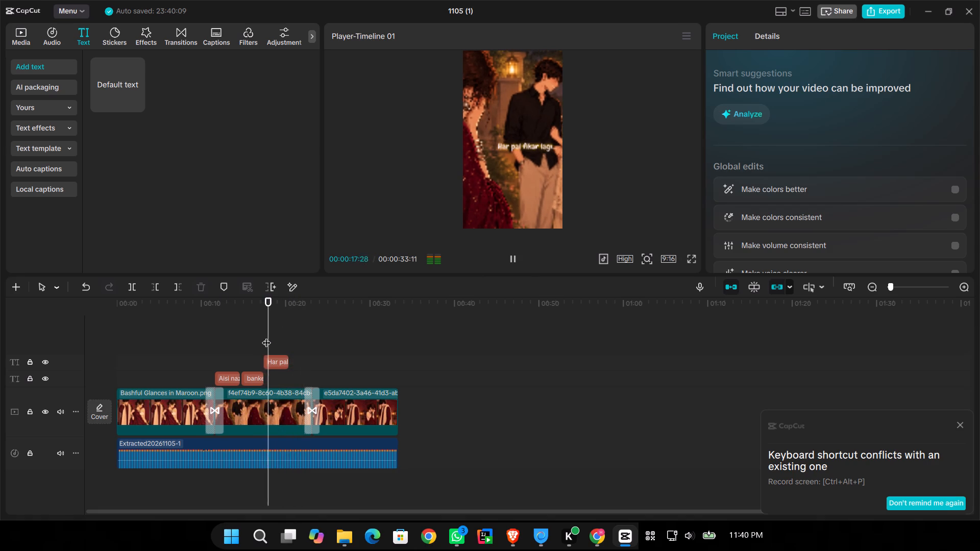
key(space)
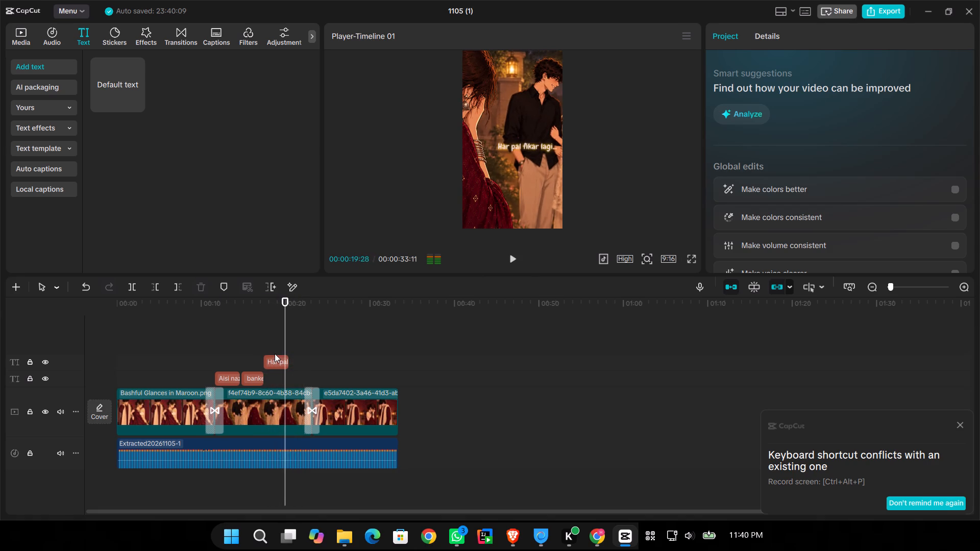
click(275, 355)
key(space)
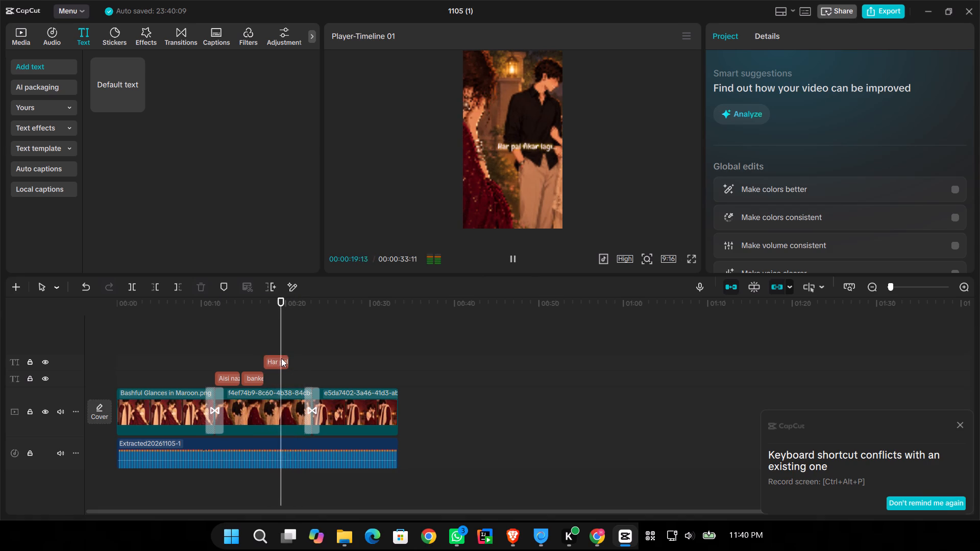
click(272, 362)
key(space)
drag(291, 361, 286, 361)
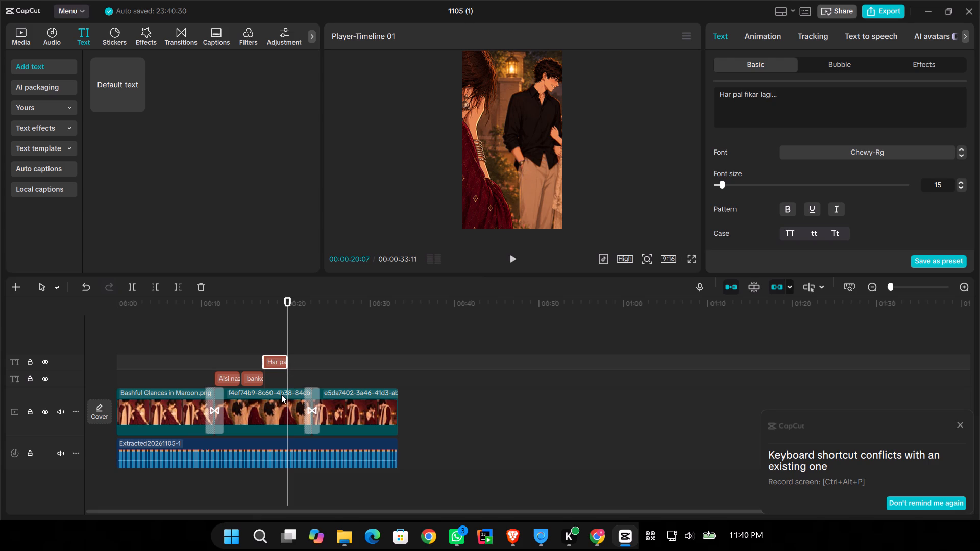
Paste another copy of the "Aisi nazar lagi" text clip at 00:00:20:07, after the "Har pal fikar lagi..." clip.
key(v)
key(v)
key(ctrl+v)
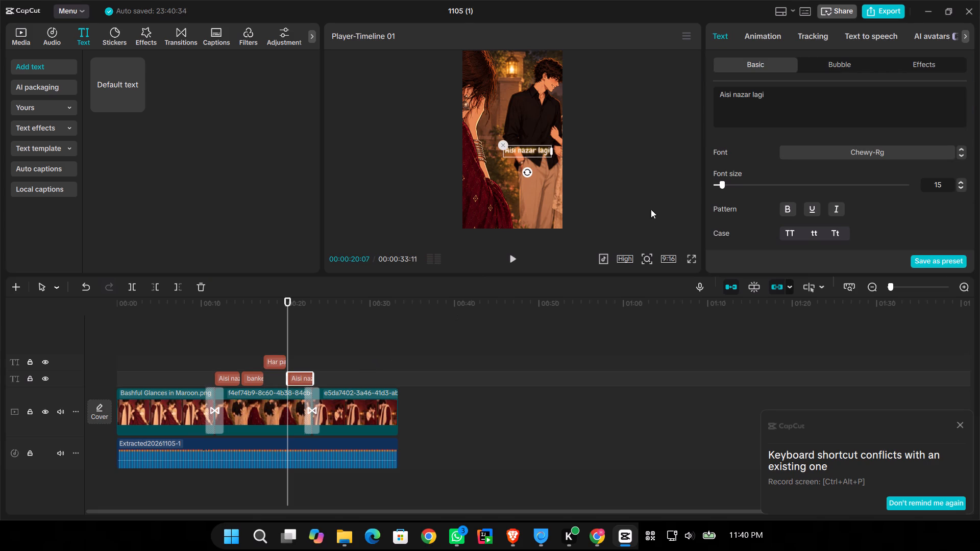
Copy "ab kya karun main?" from the lyrics page in Brave, replace the new CapCut clip's text with it, and delete the pasted attribution lines.
drag(773, 95, 650, 79)
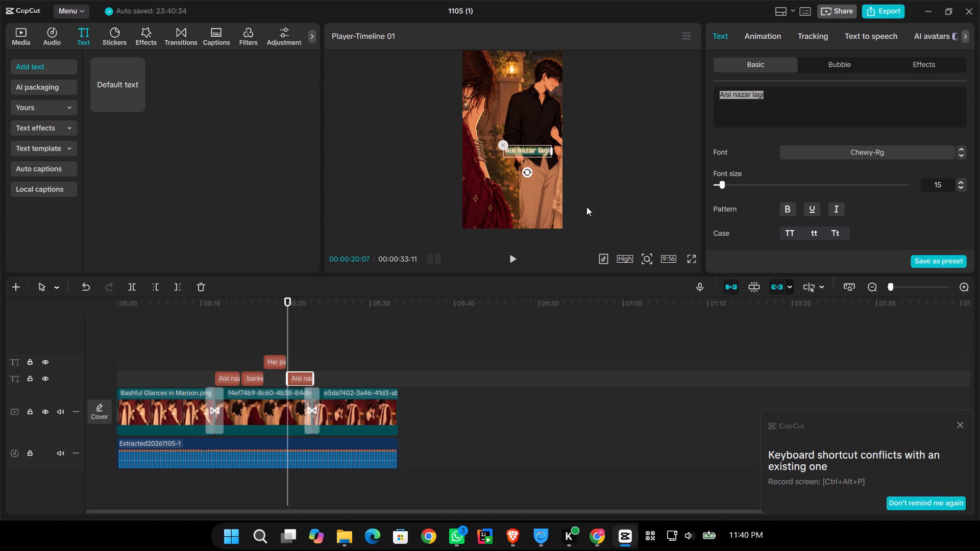
click(622, 535)
drag(353, 370, 499, 386)
click(438, 366)
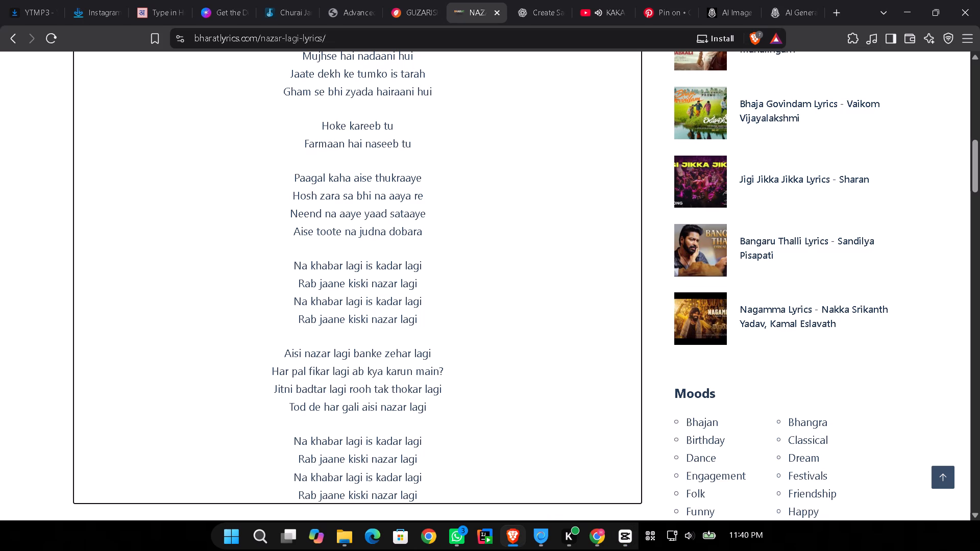
drag(353, 370, 445, 377)
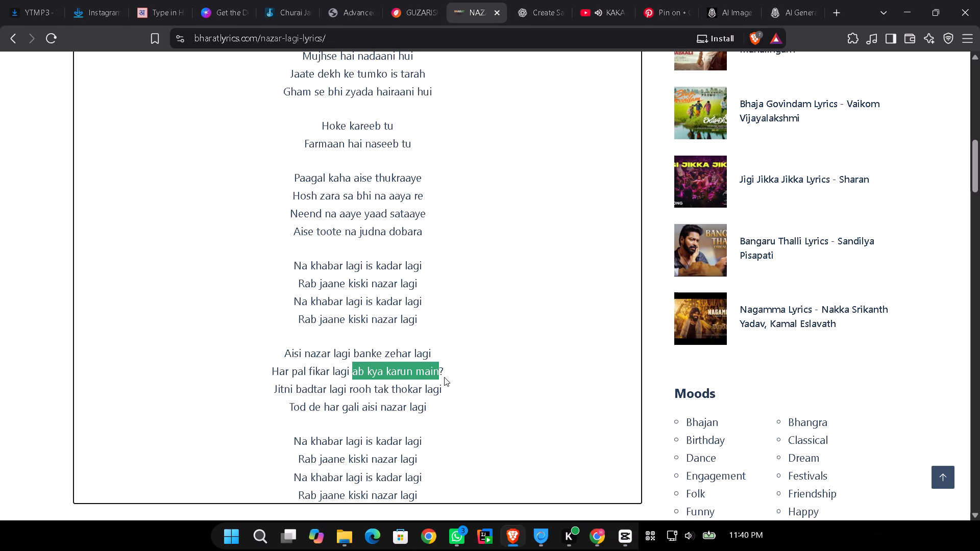
key(ctrl+c)
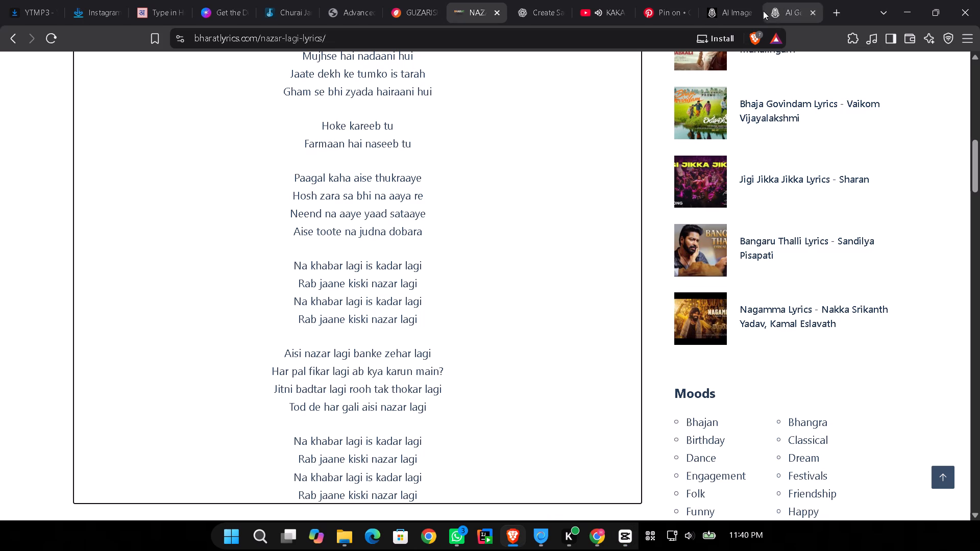
click(624, 531)
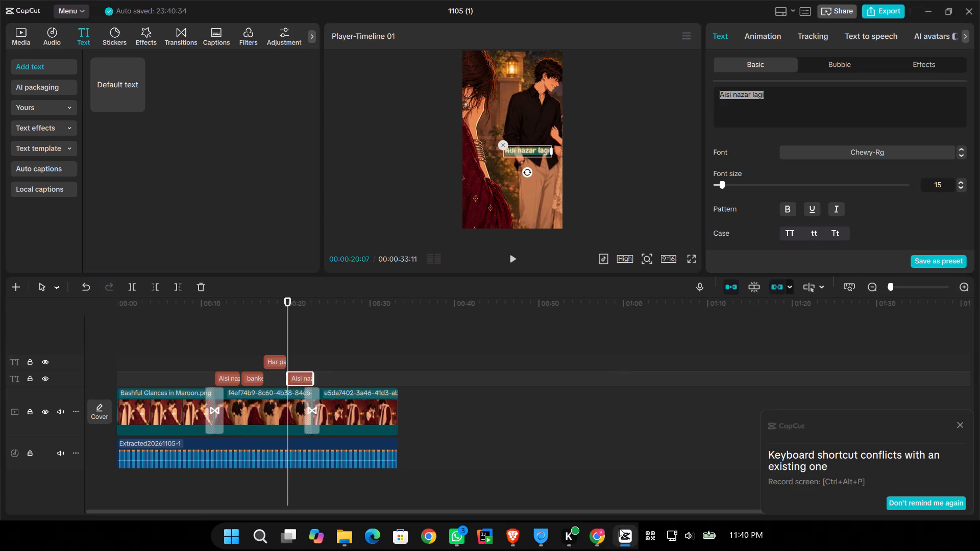
key(ctrl+v)
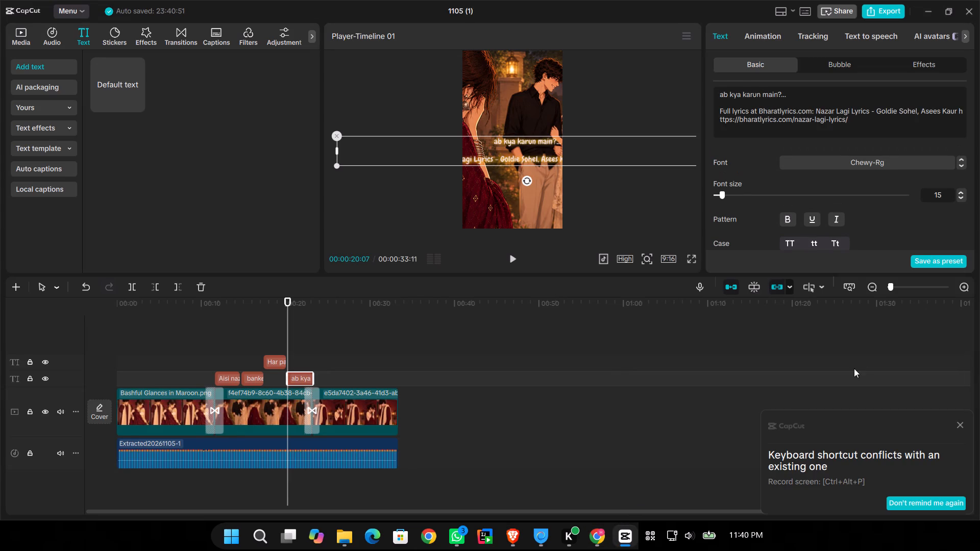
drag(852, 122, 723, 108)
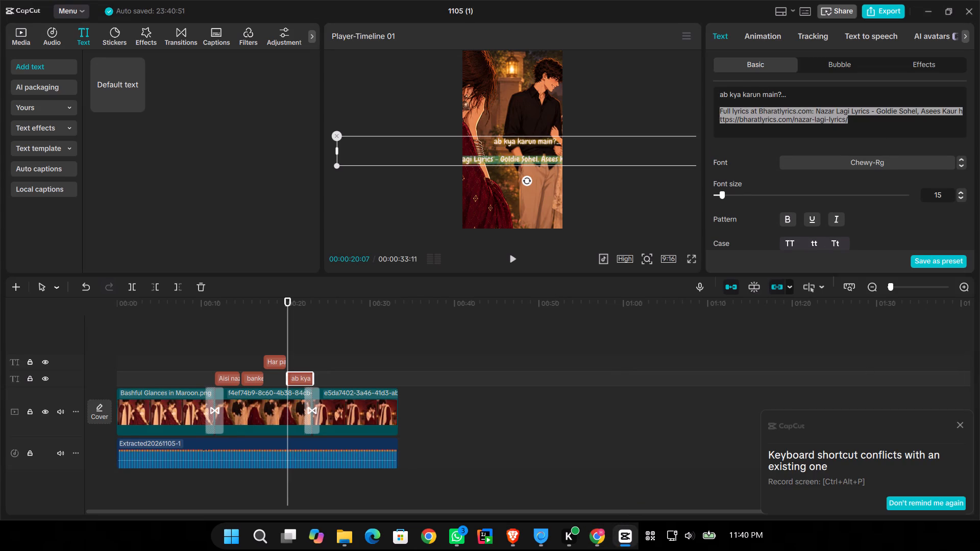
drag(723, 108, 721, 109)
key(BackSpace)
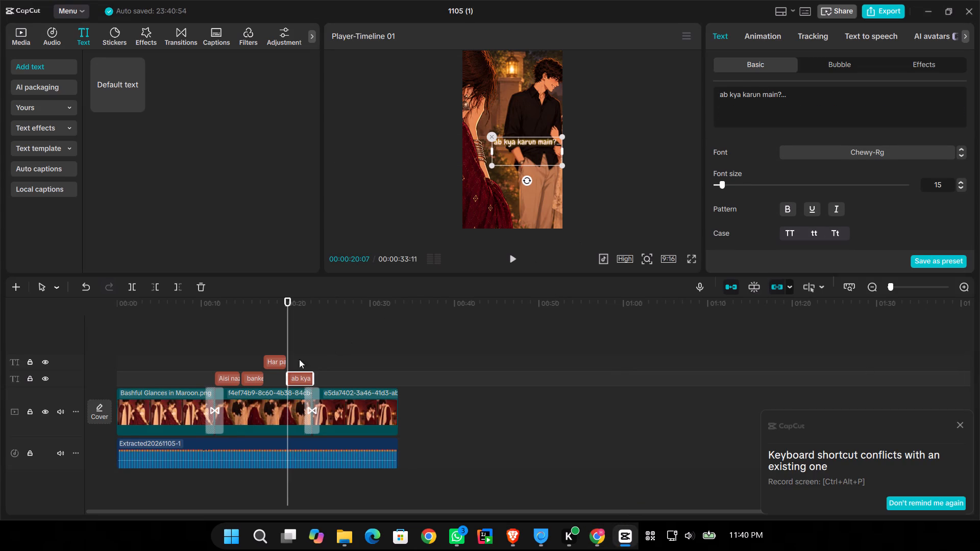
Preview the lyric section in full screen from the "Aisi nazar lagi" clip through the "ab kya karun main?..." clip.
double_click(216, 342)
click(689, 255)
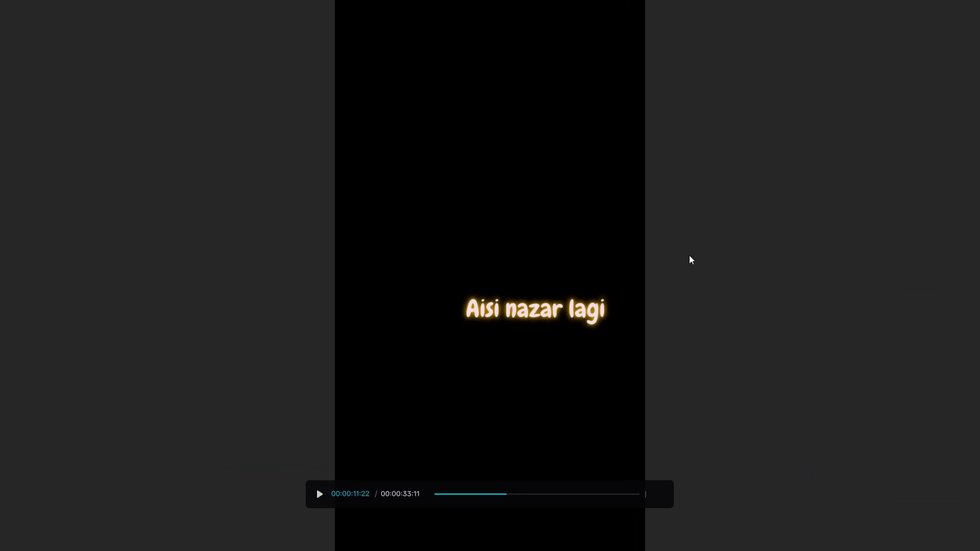
key(space)
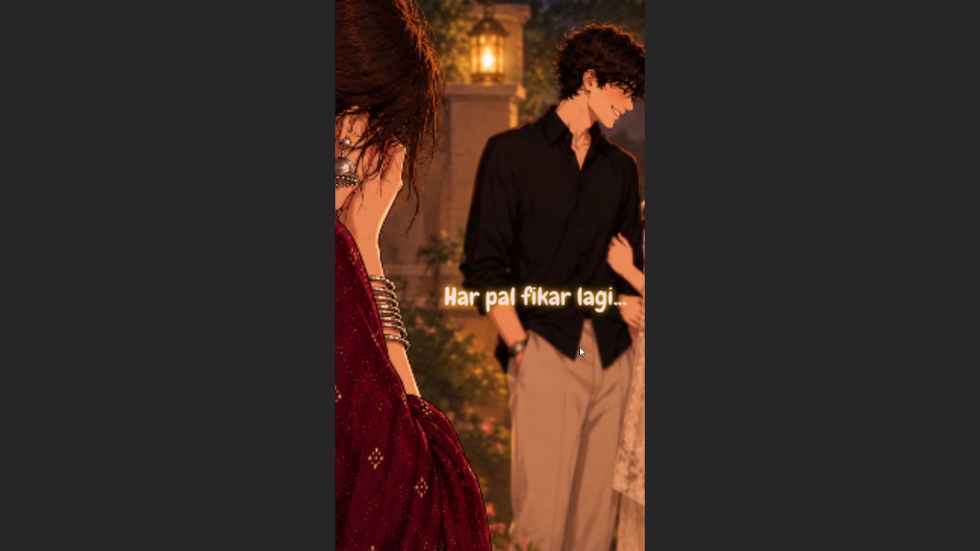
key(space)
click(530, 347)
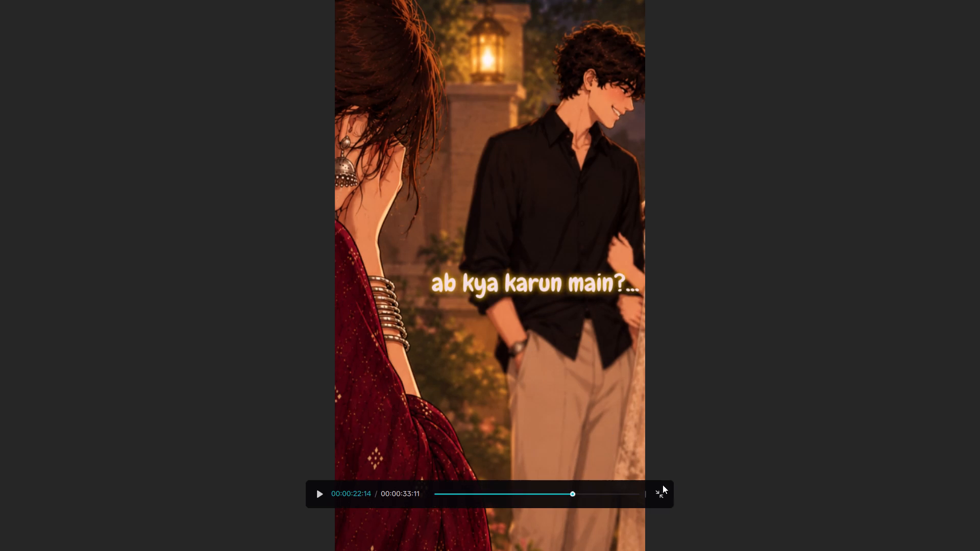
click(659, 494)
Change the font of the "banke zehar lagi..." text clip to Rubik Wet Paint-Rg.
click(260, 339)
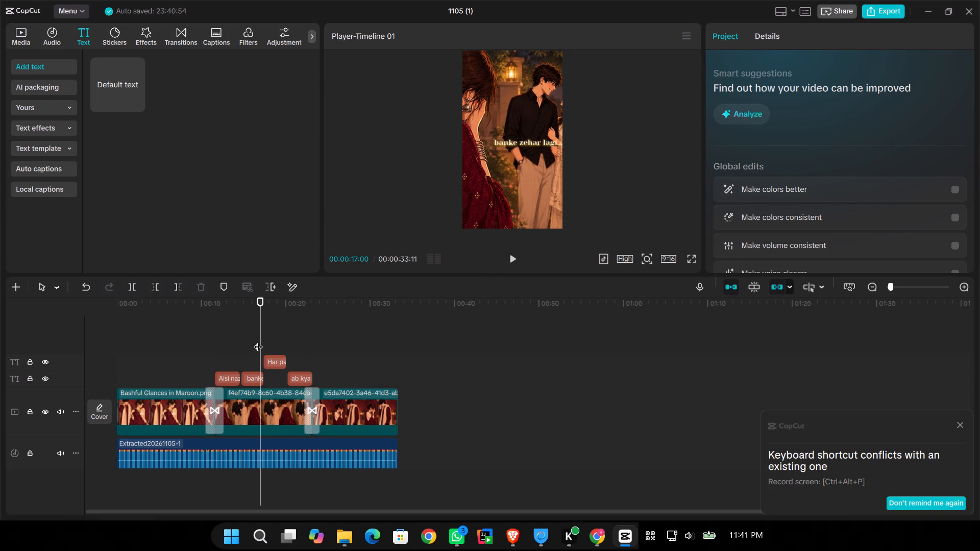
click(255, 381)
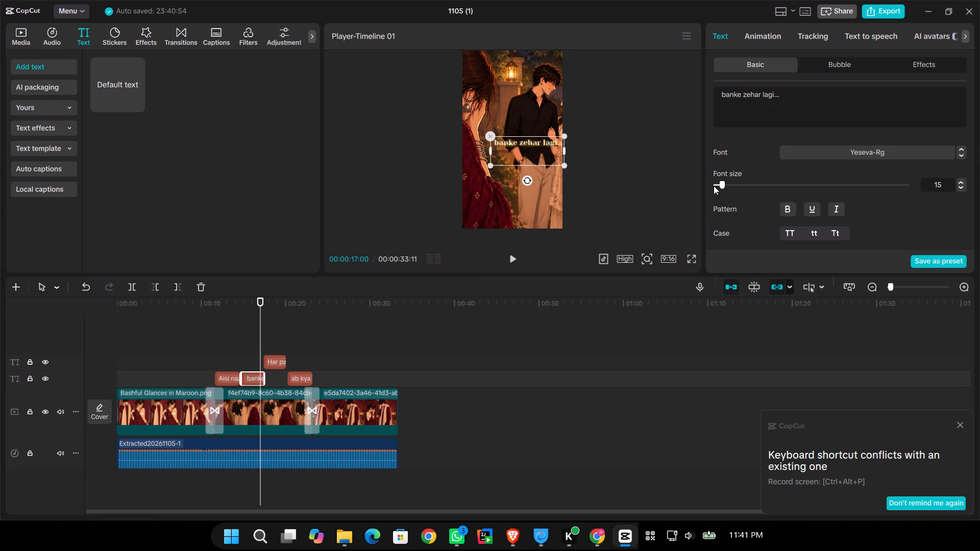
click(851, 152)
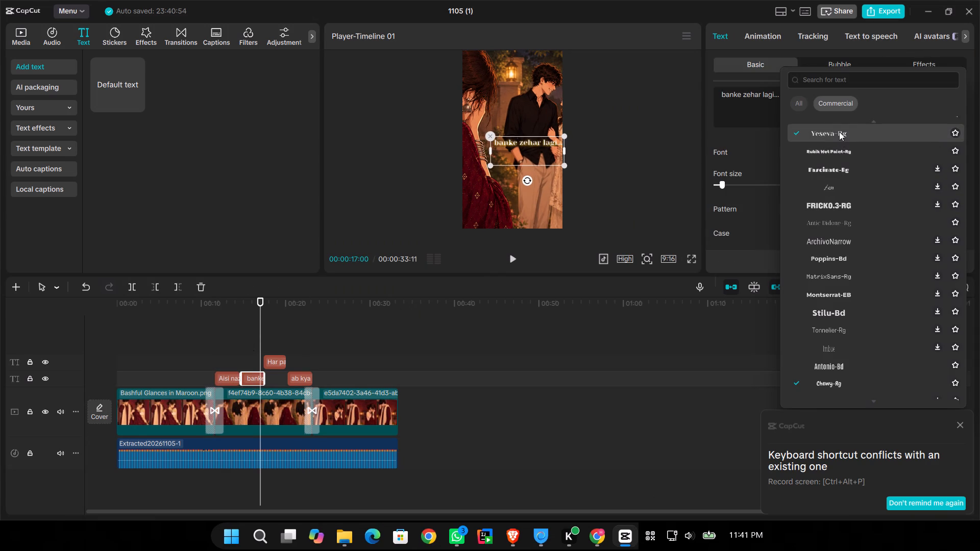
click(837, 148)
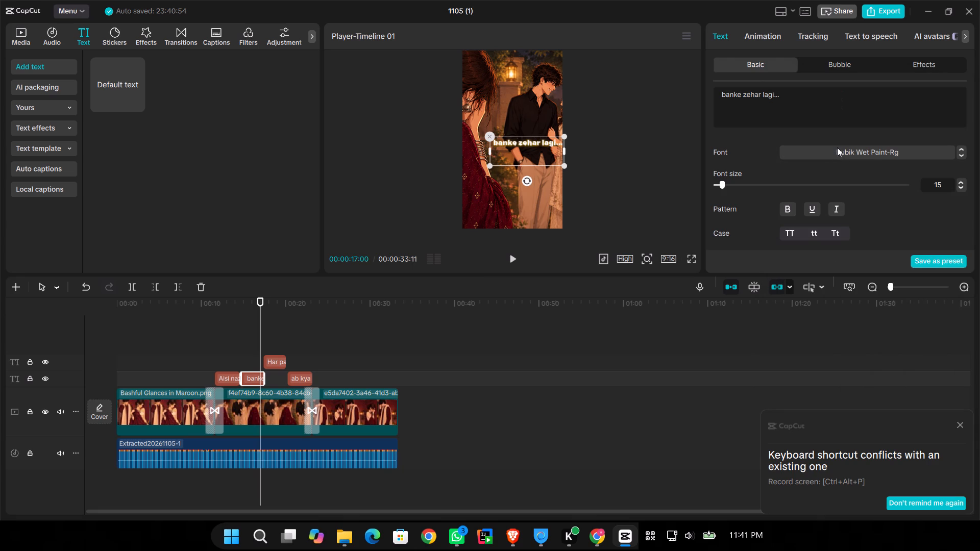
click(837, 152)
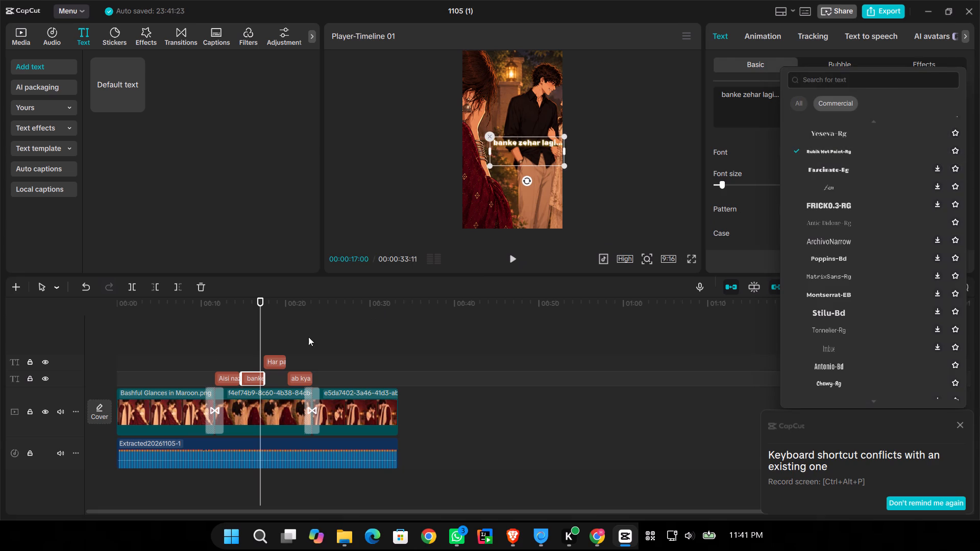
Play the lyric section from the "Aisi nazar lagi" clip, pausing along the way to check each line's timing and font against the audio.
click(215, 332)
key(space)
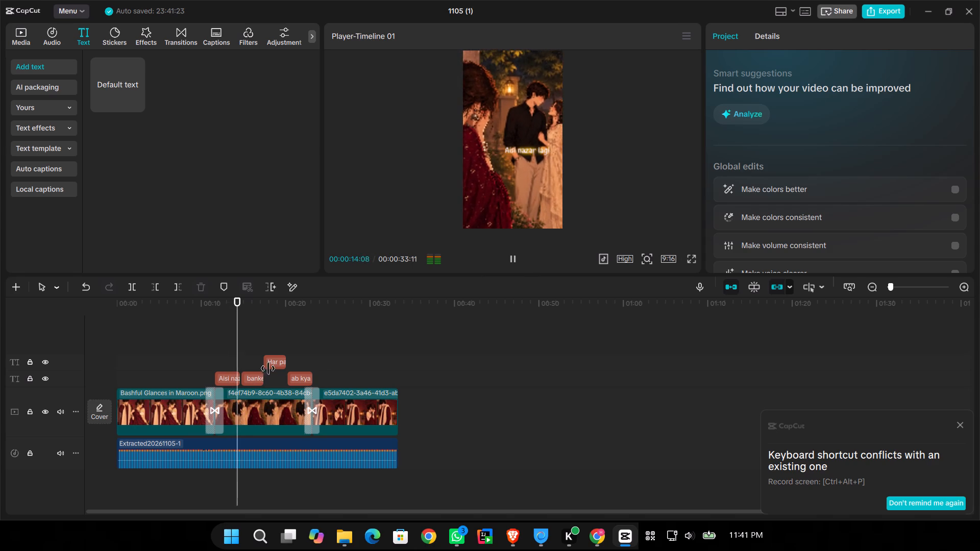
key(space)
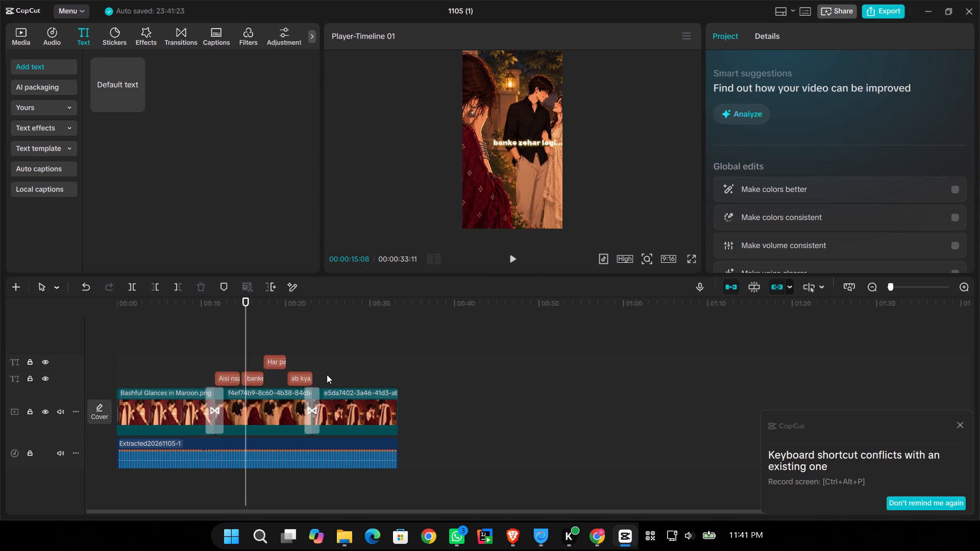
key(space)
key(space)
key(space)
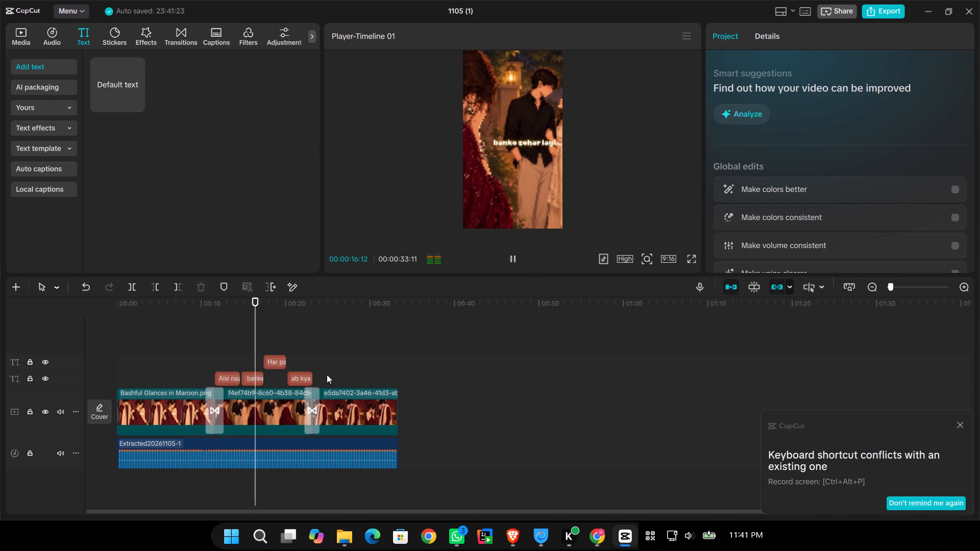
key(space)
key(space)
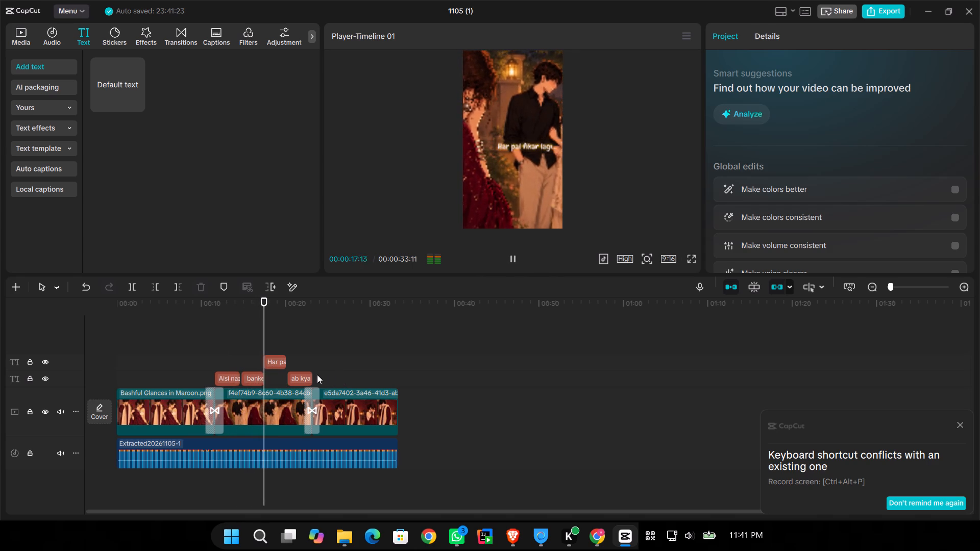
key(space)
key(space)
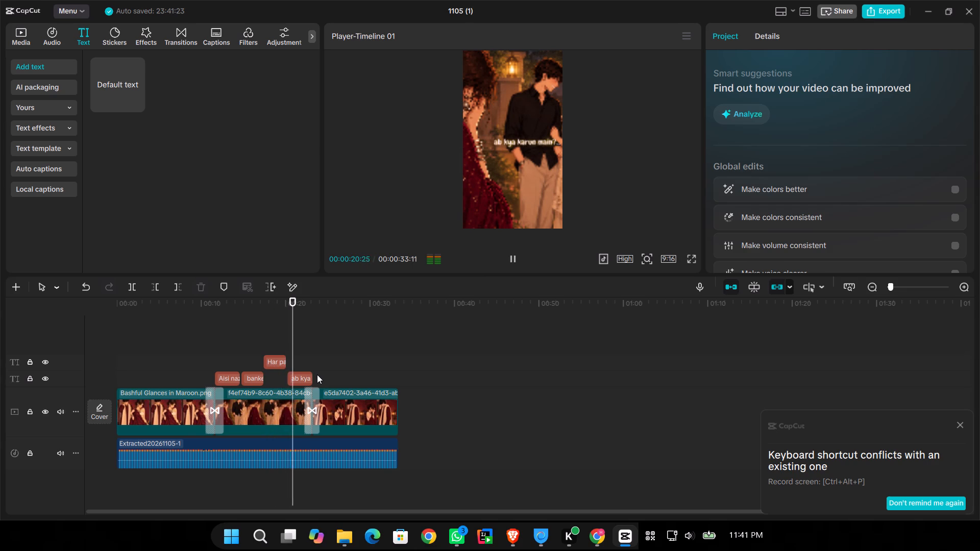
key(space)
key(space)
key(space)
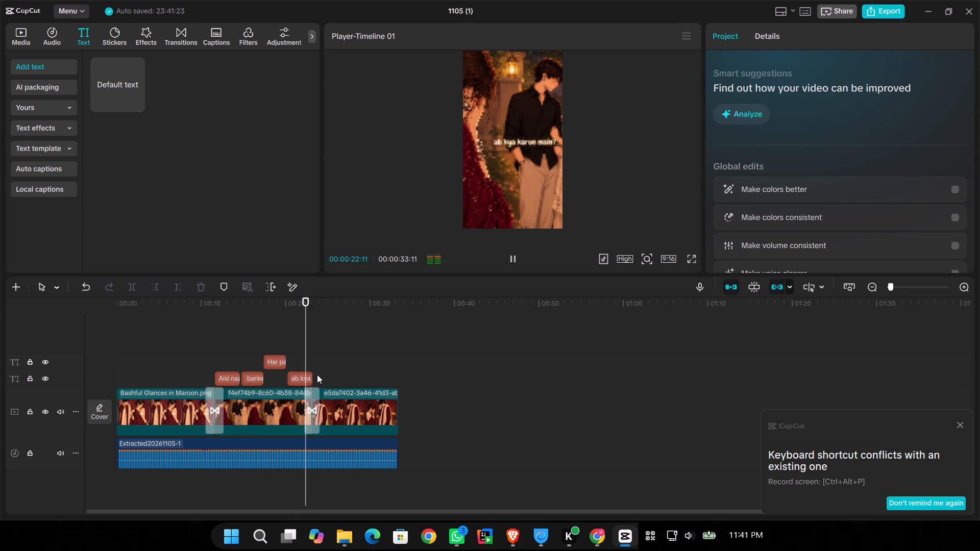
Select all four lyric text clips, search the In animations for "fade", and apply the Letter Fade animation to them.
drag(317, 374, 224, 363)
drag(764, 31, 768, 38)
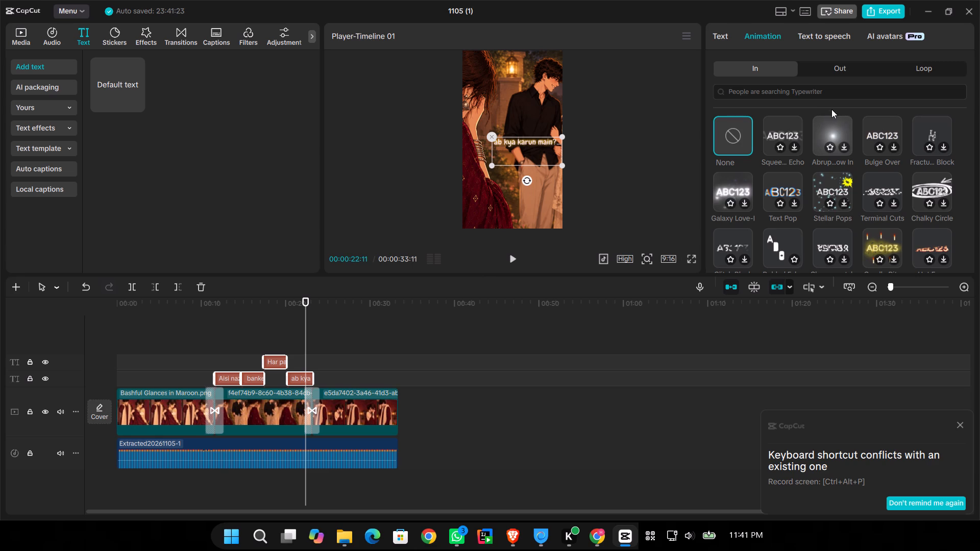
click(820, 94)
click(736, 124)
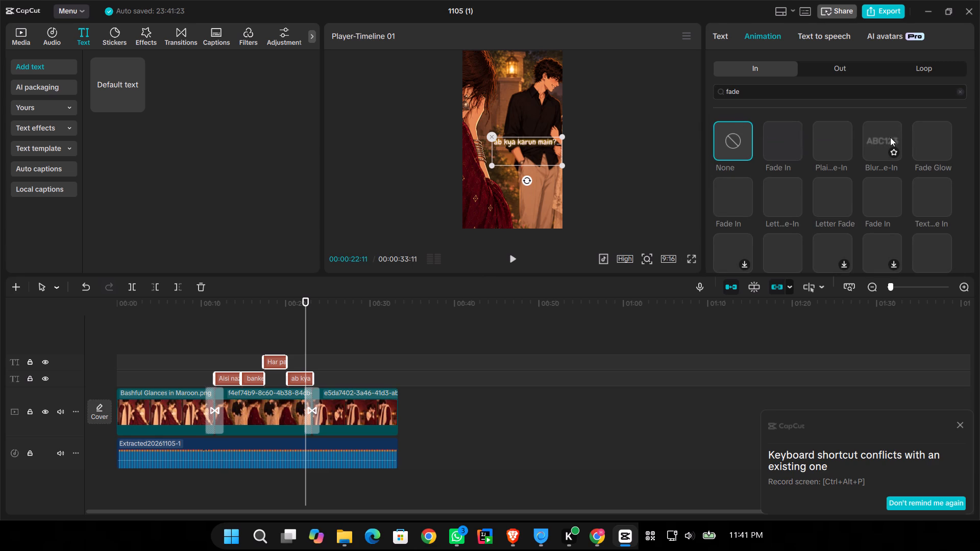
click(788, 194)
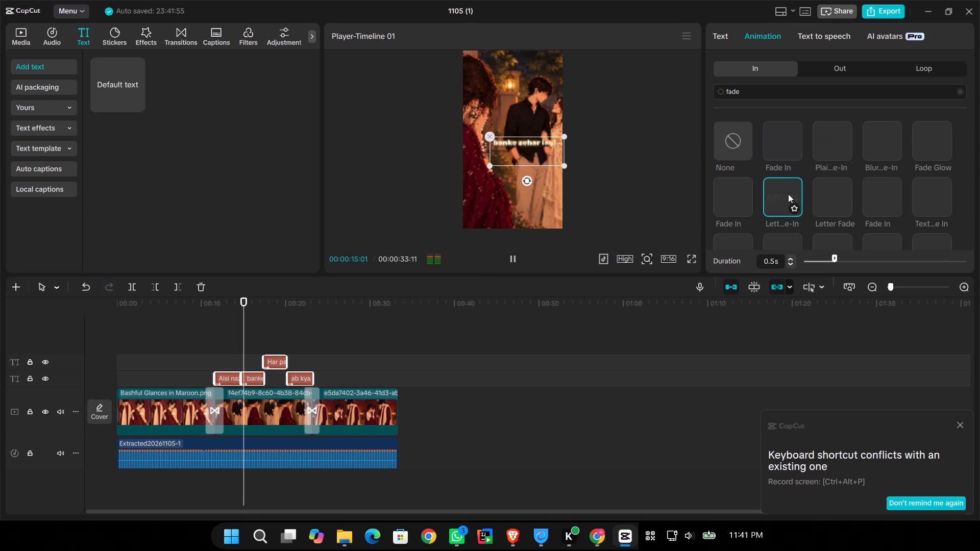
click(827, 189)
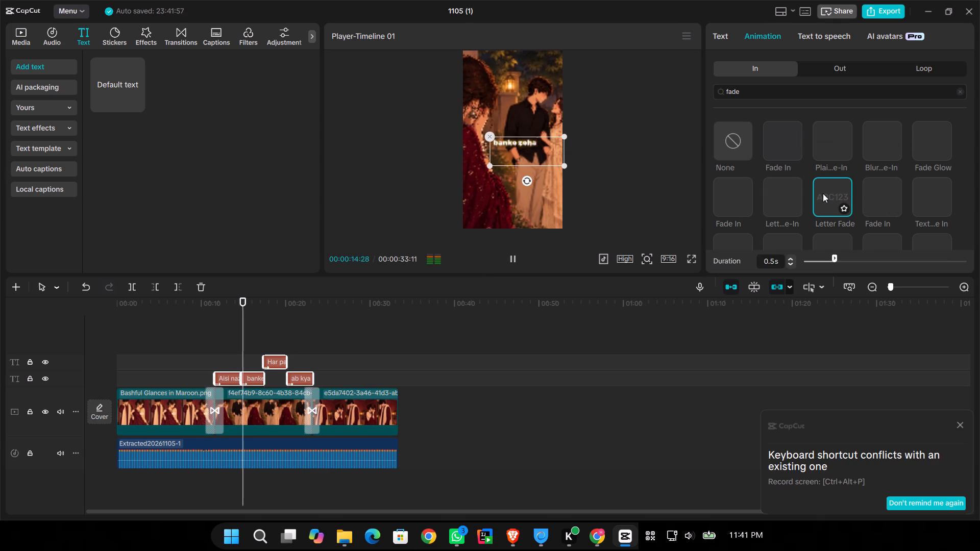
Preview the lyric section in full screen through the "ab kya karun main?..." line, pausing along the way to check the animated text's timing.
click(691, 256)
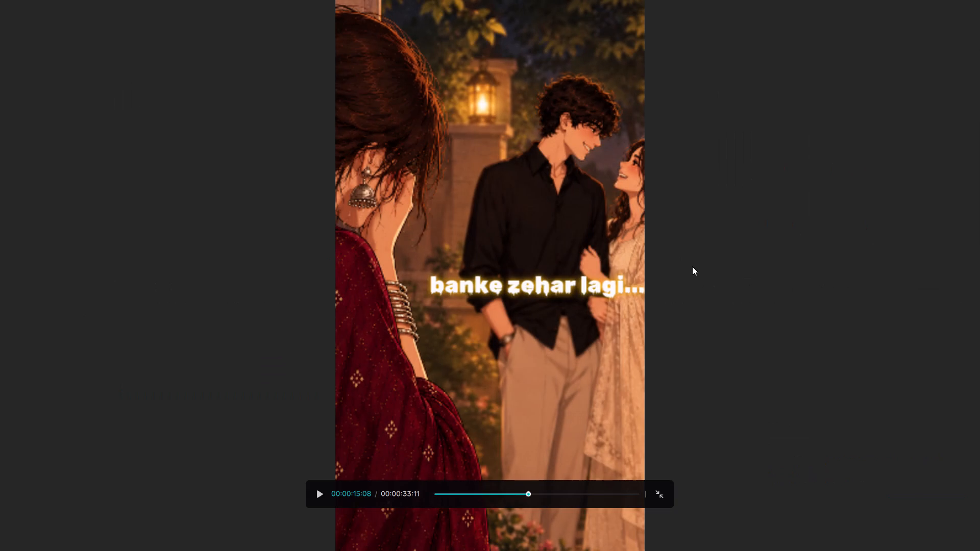
click(506, 489)
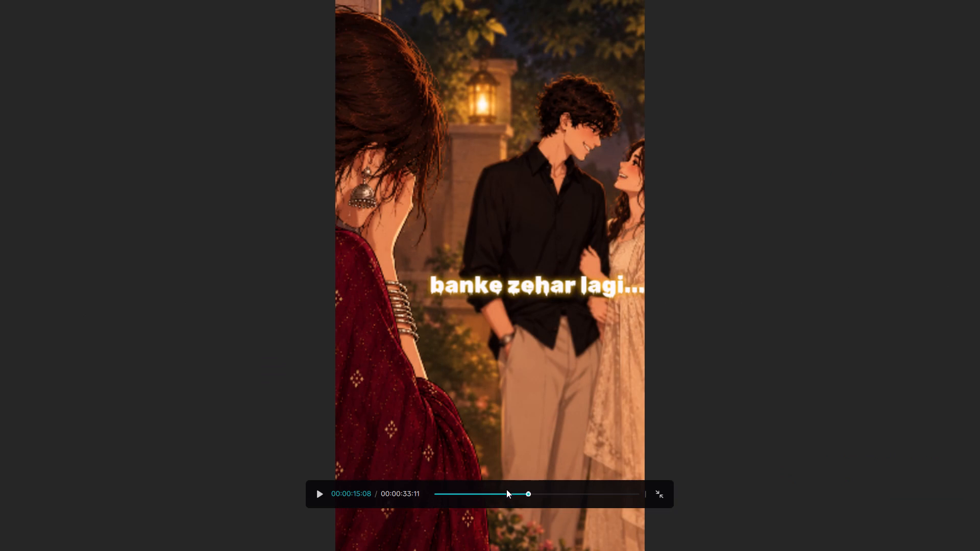
click(500, 489)
click(499, 491)
key(space)
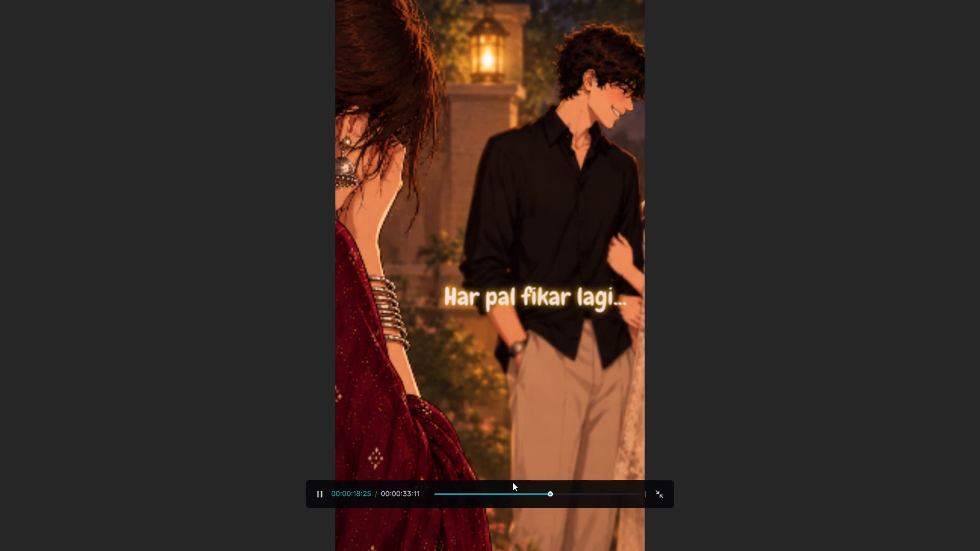
key(space)
key(space)
key(space)
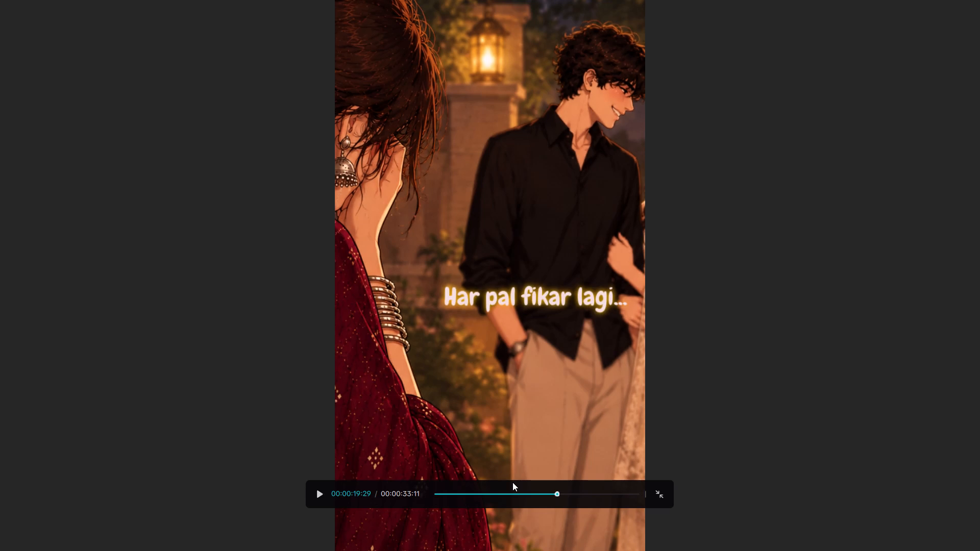
key(space)
key(space)
key(space)
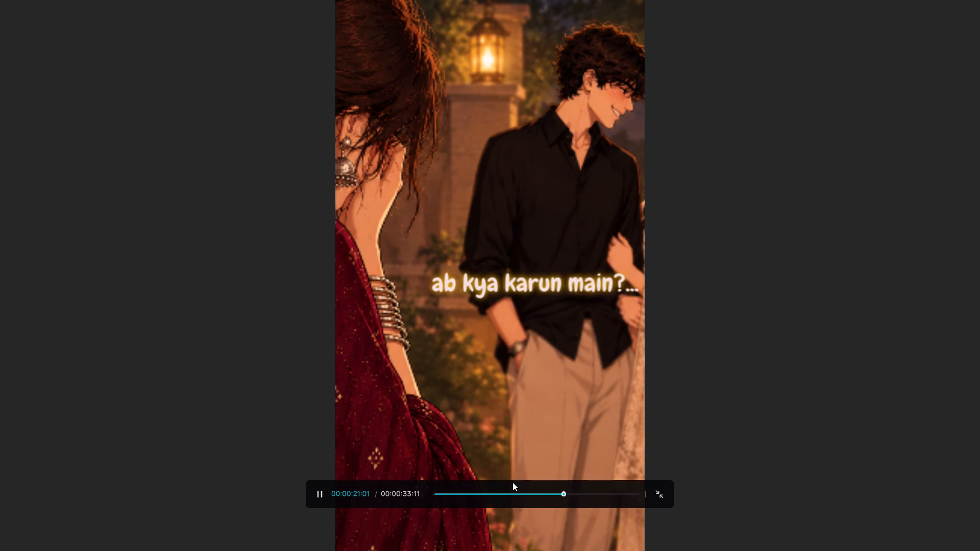
key(space)
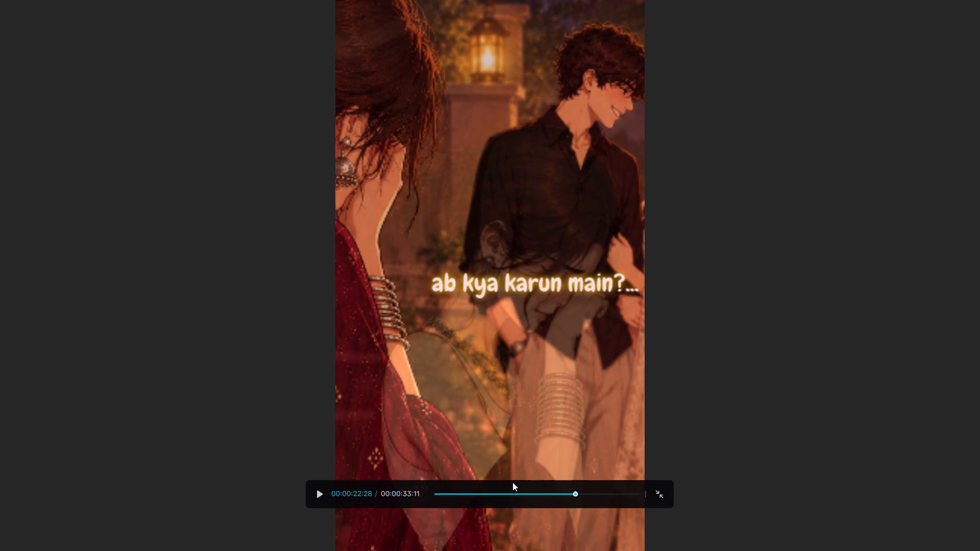
key(space)
key(space)
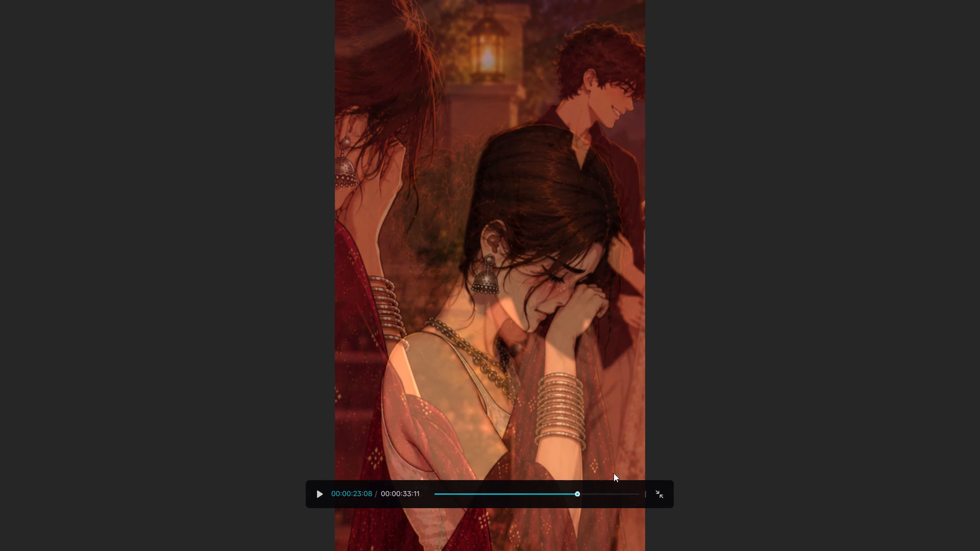
click(661, 490)
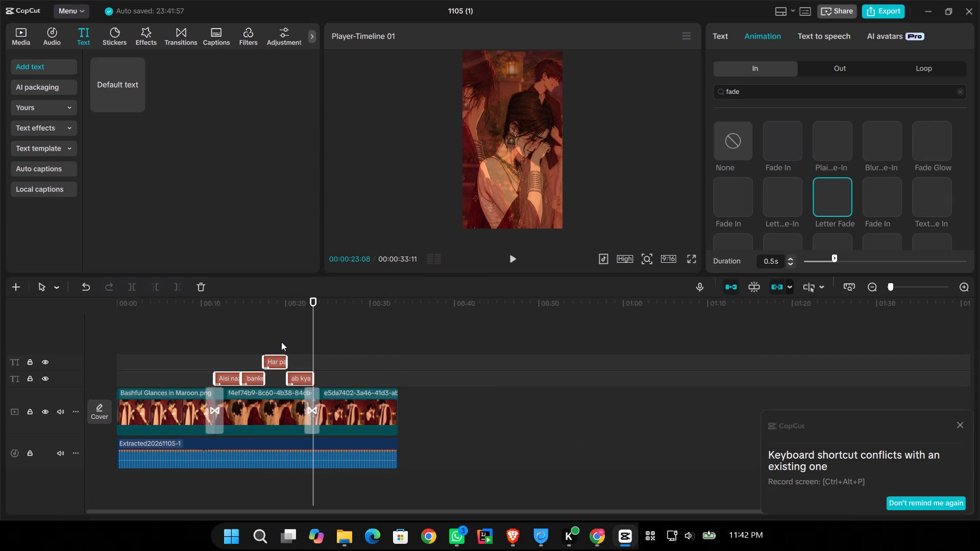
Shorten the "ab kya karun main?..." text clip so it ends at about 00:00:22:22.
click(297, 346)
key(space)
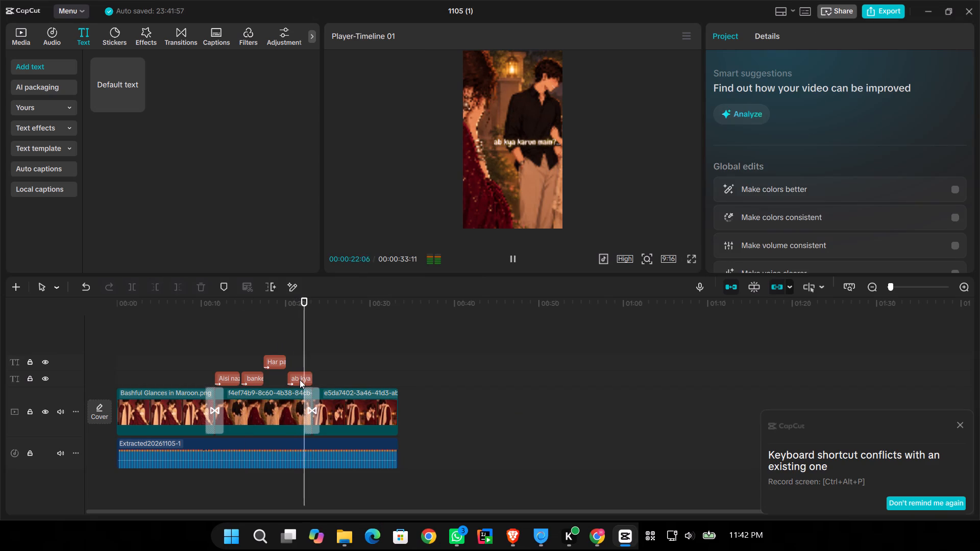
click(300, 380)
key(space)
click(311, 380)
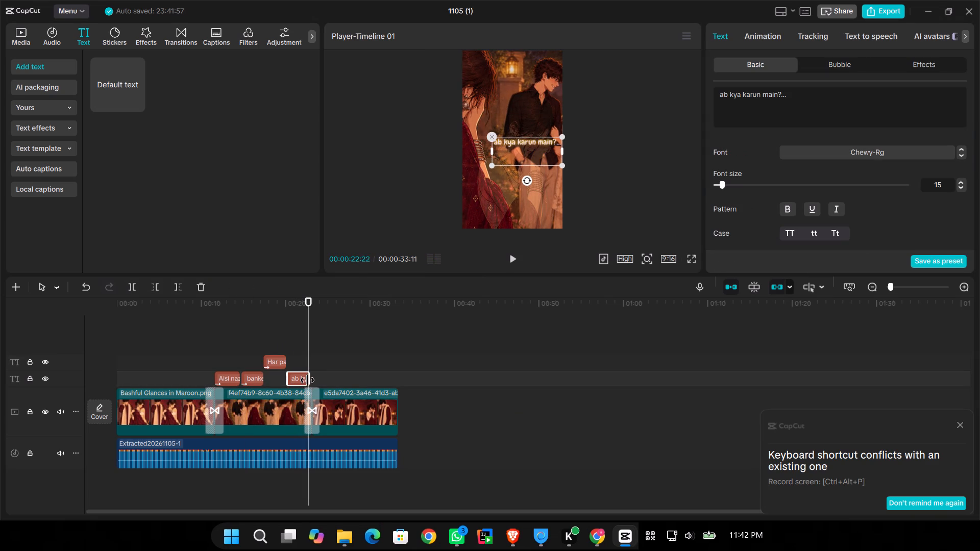
Play on to 00:00:23:13 and extend the end of the "ab kya karun main?..." text clip to that point.
key(space)
key(space)
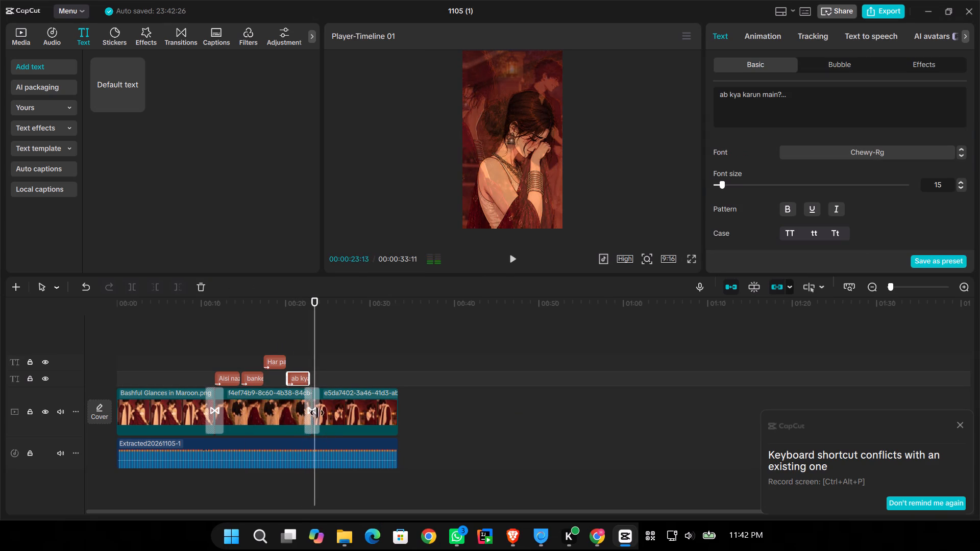
click(291, 379)
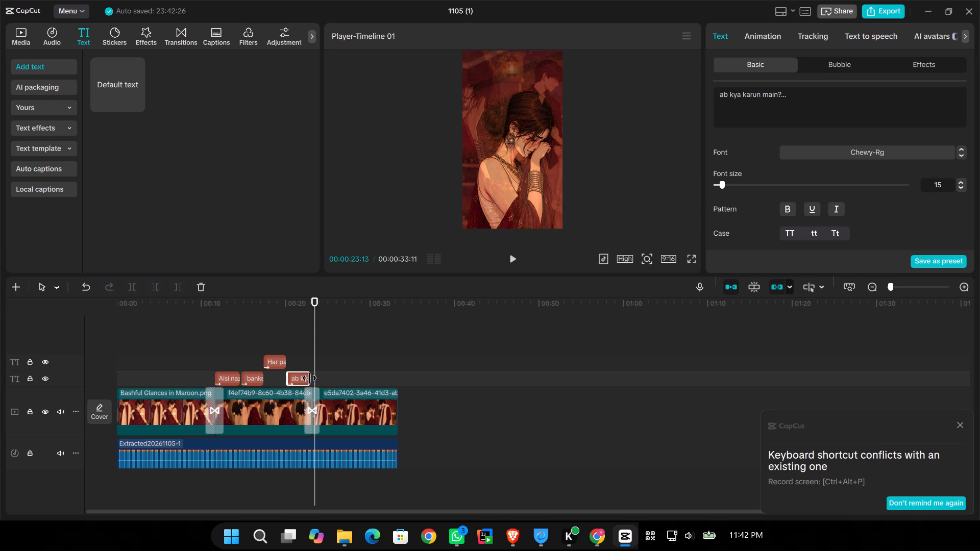
click(308, 377)
Close the project editor and the CapCut home window.
click(963, 16)
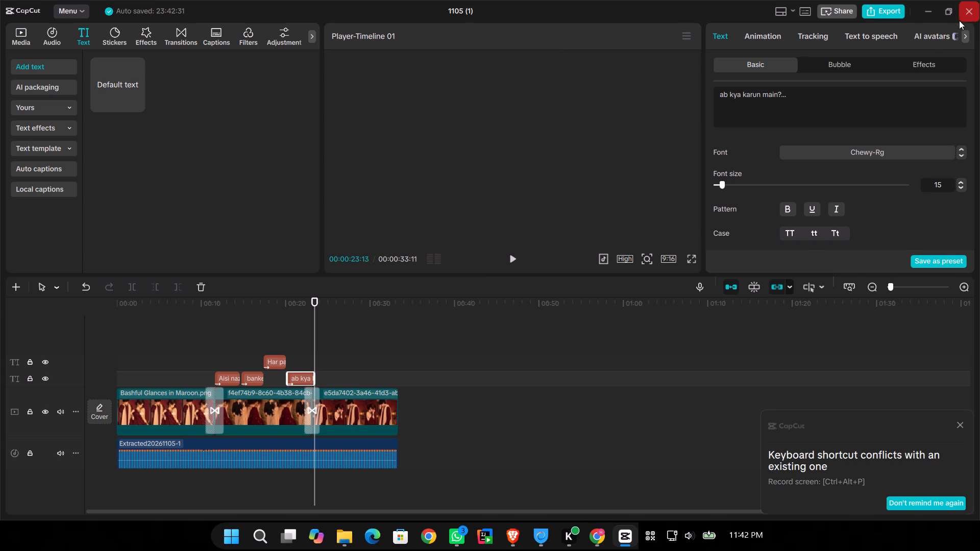
click(960, 13)
click(956, 19)
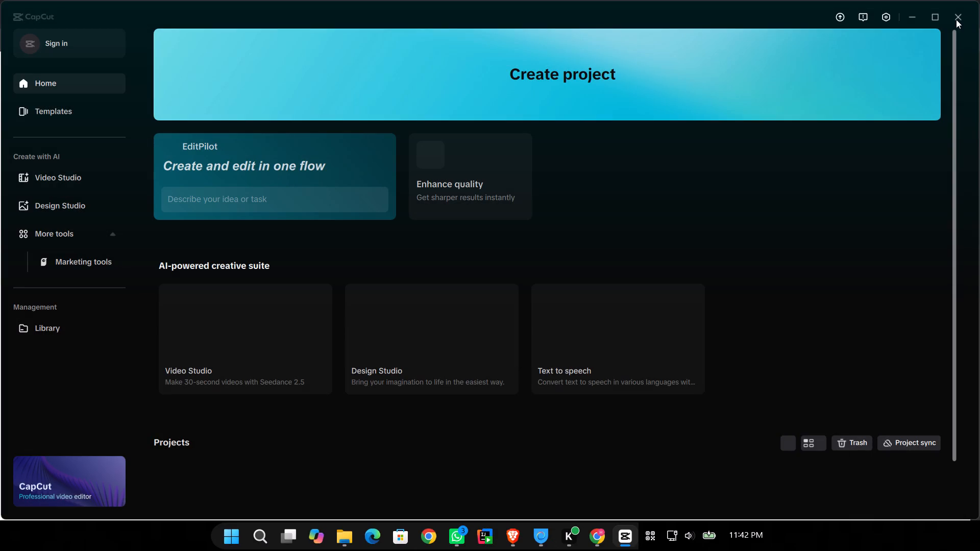
click(956, 18)
click(956, 17)
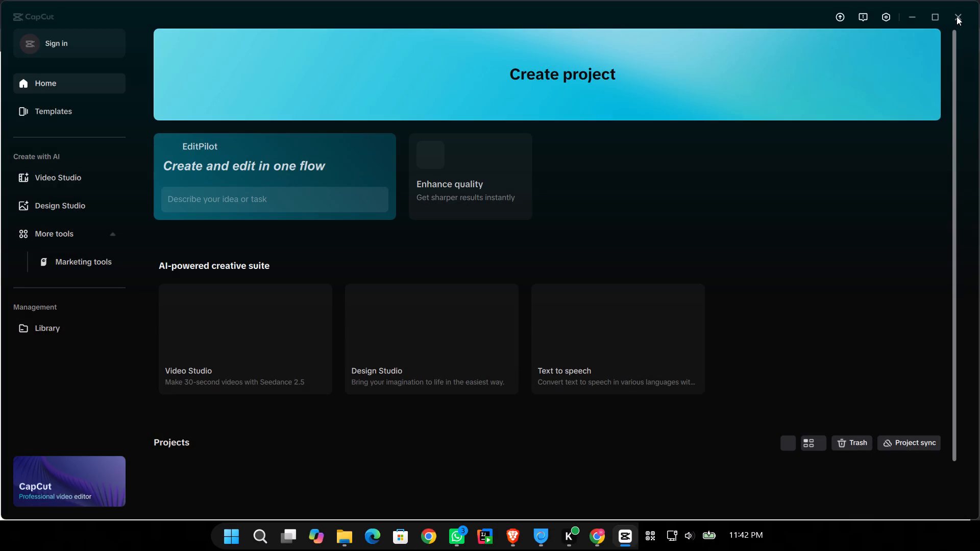